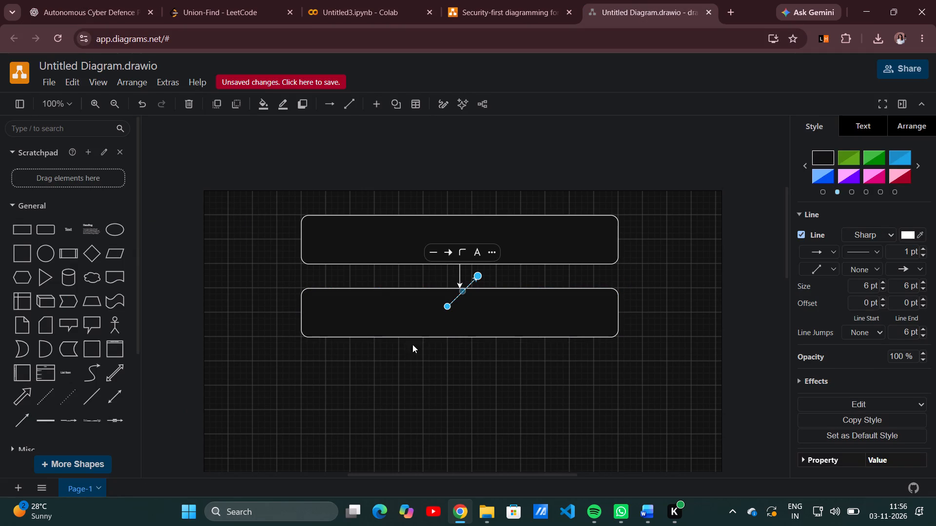
drag(446, 305, 457, 345)
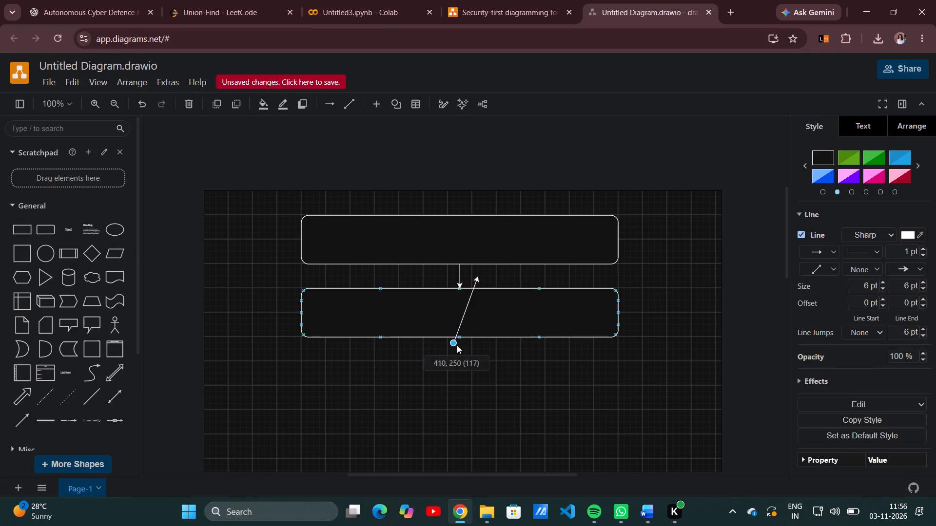
drag(457, 345, 459, 339)
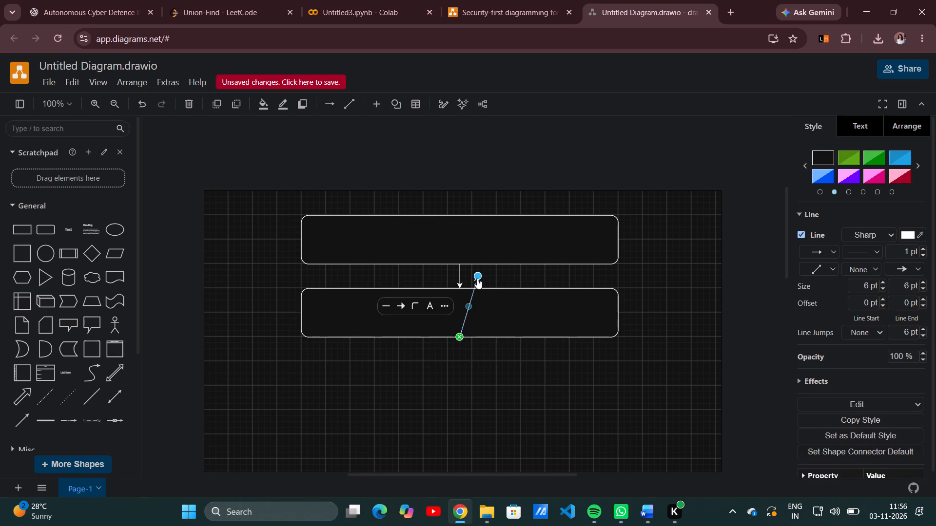
drag(478, 277, 460, 362)
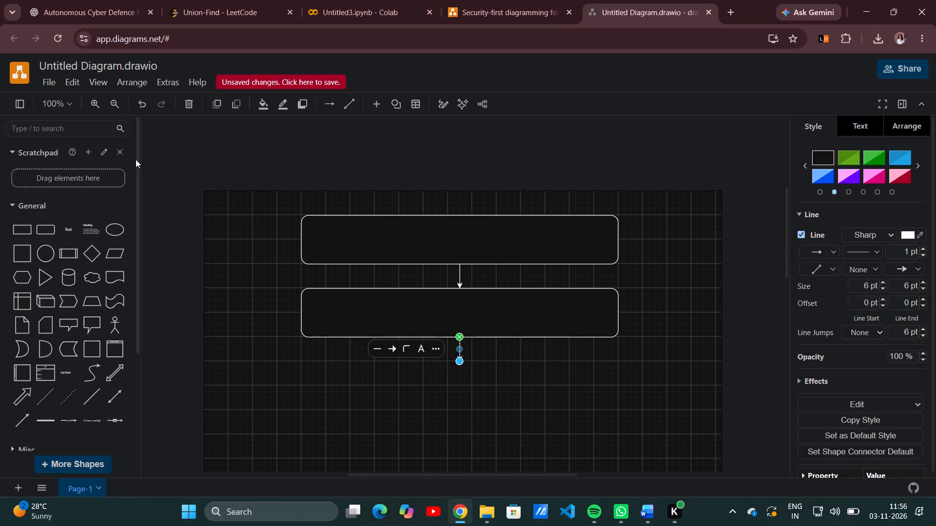
Recheck the ChatGPT layout and add a large rounded rectangle, about 520 by 440, below the second arrow, aligned with the boxes above.
click(122, 3)
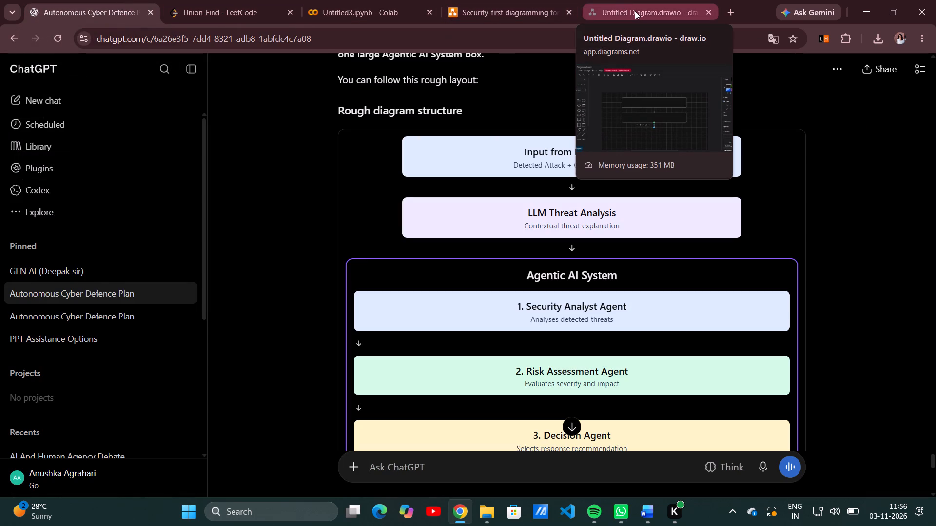
click(635, 11)
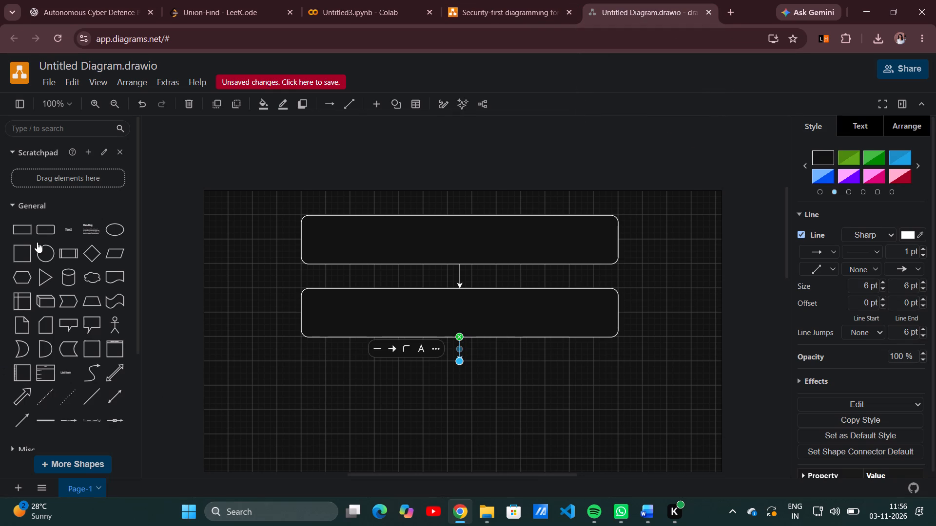
click(46, 224)
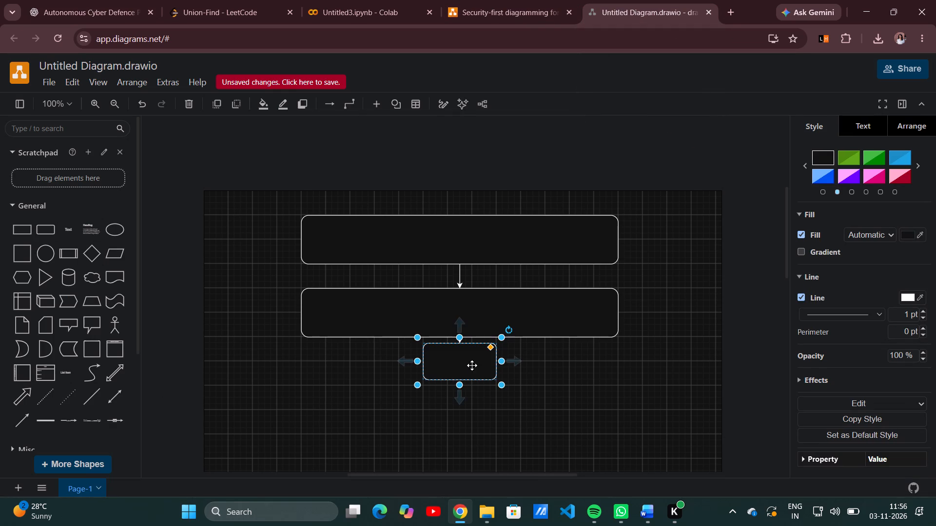
drag(469, 363, 469, 382)
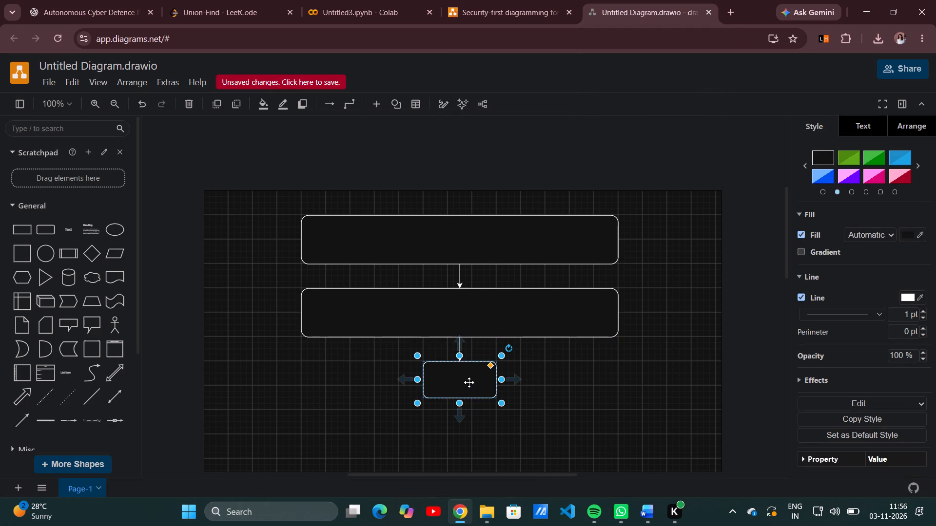
scroll(414, 404, down, 3)
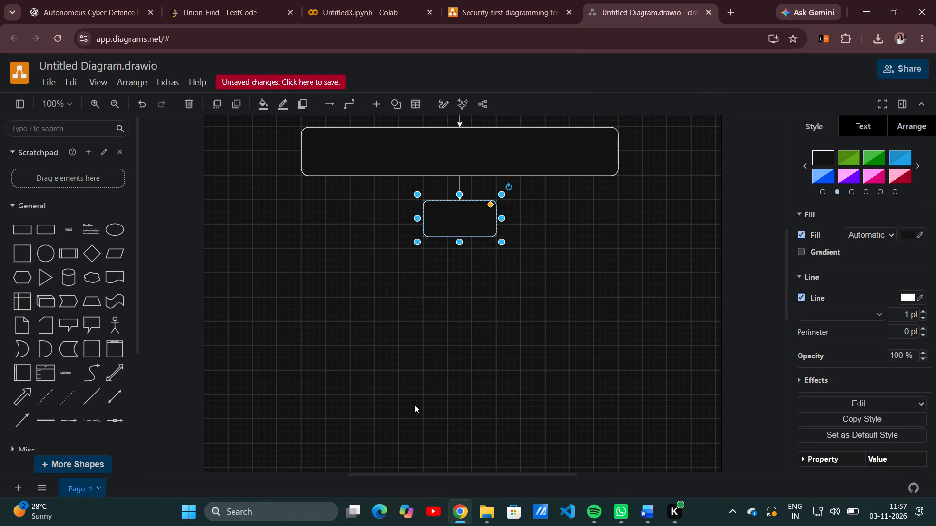
drag(419, 243, 314, 423)
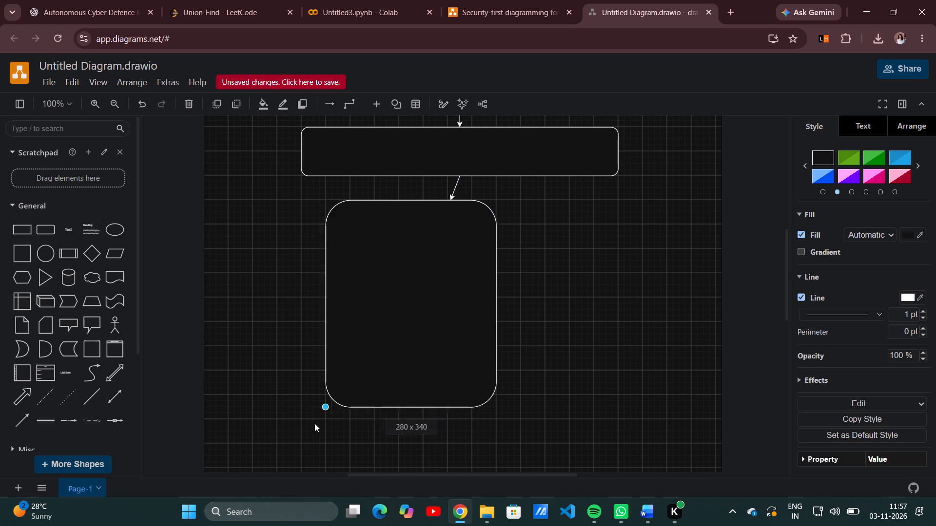
drag(314, 423, 297, 462)
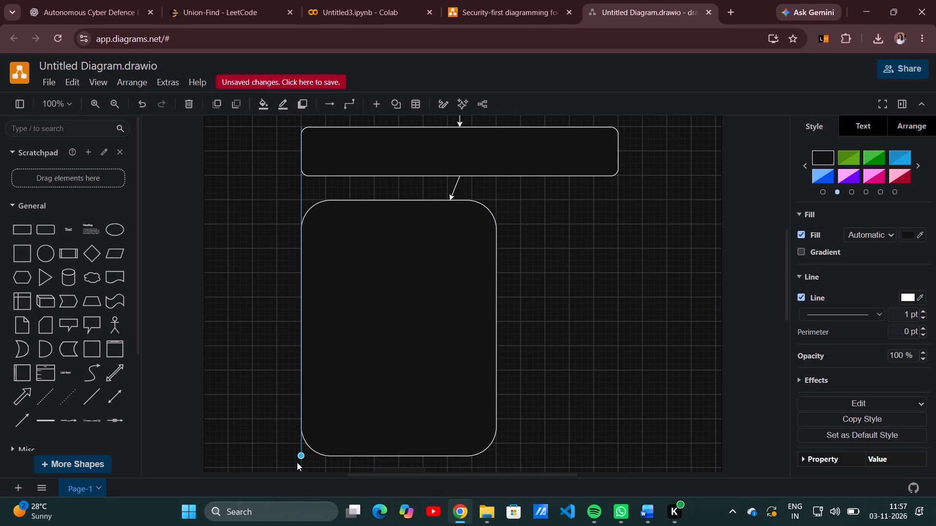
drag(297, 462, 302, 423)
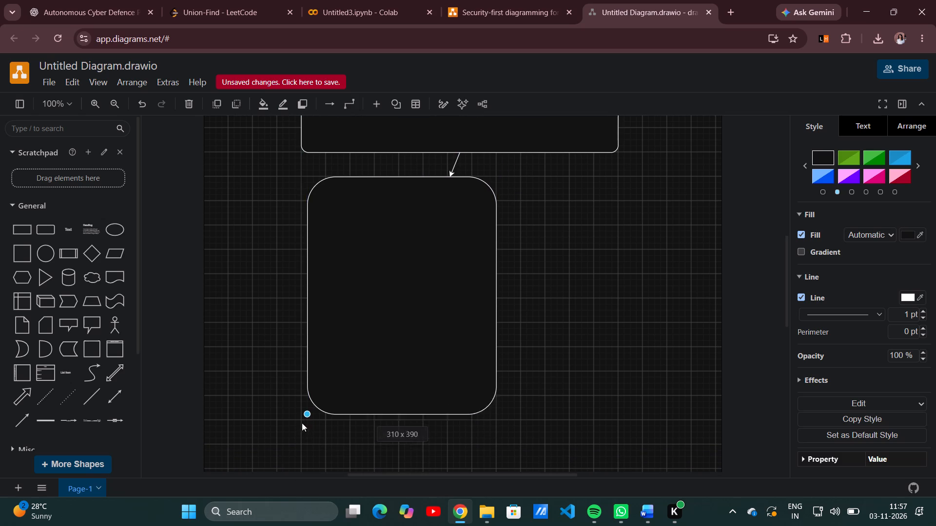
drag(302, 423, 300, 444)
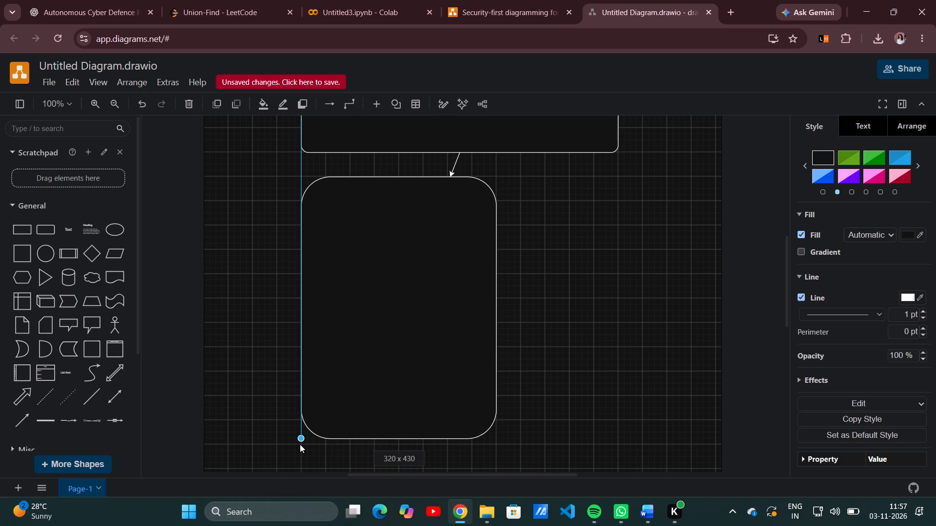
drag(300, 444, 298, 445)
drag(298, 445, 296, 448)
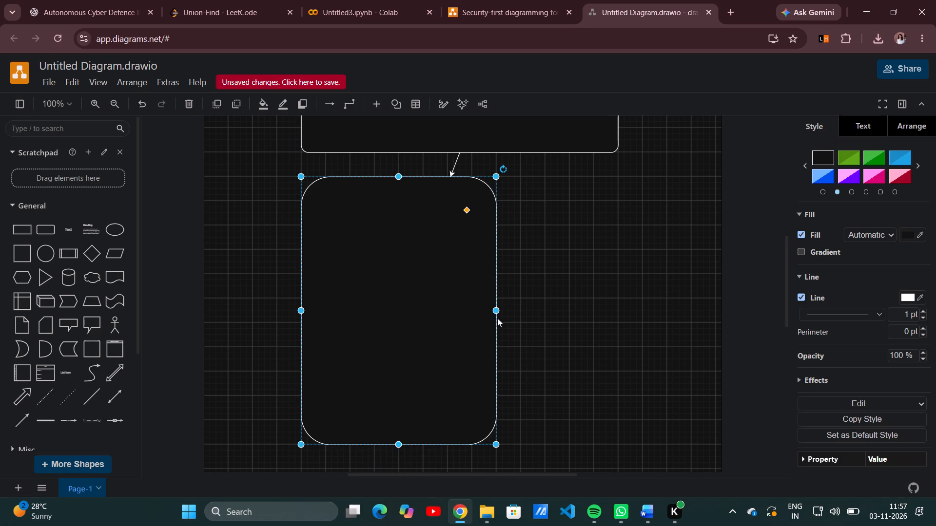
drag(496, 313, 616, 285)
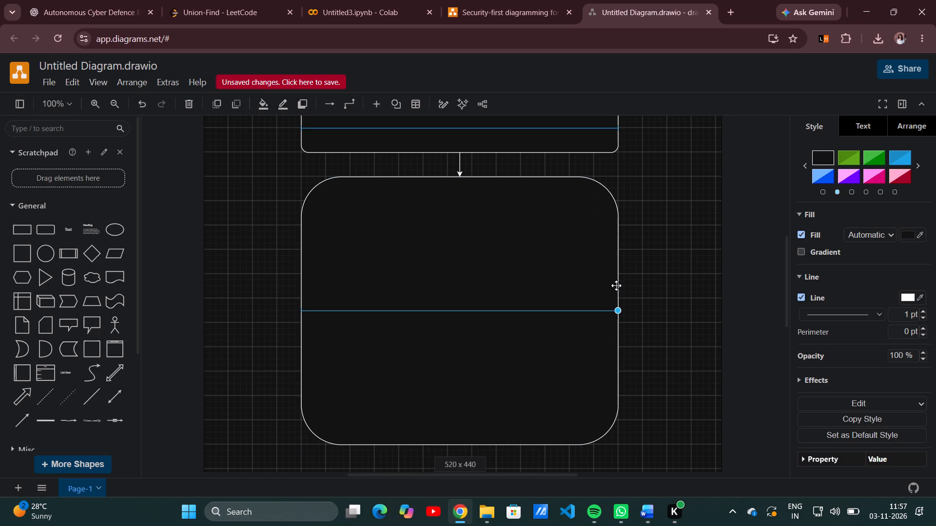
drag(616, 285, 618, 285)
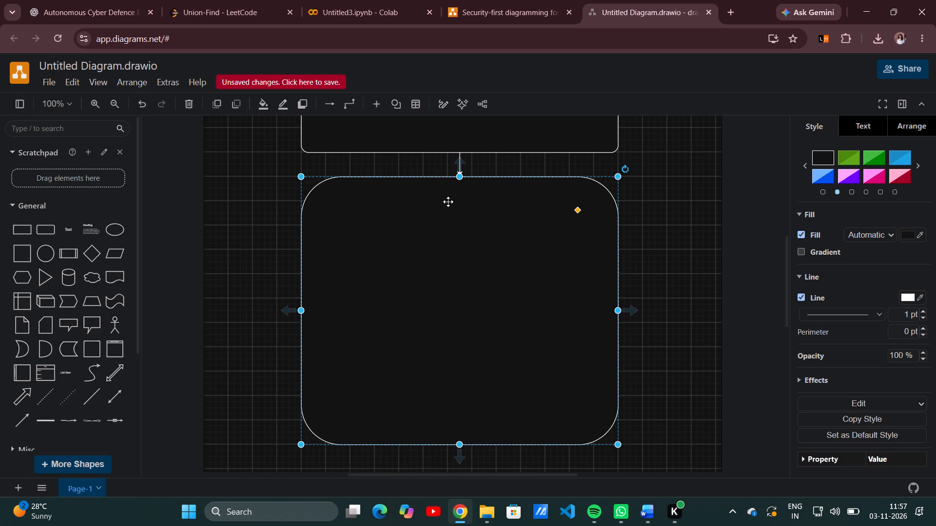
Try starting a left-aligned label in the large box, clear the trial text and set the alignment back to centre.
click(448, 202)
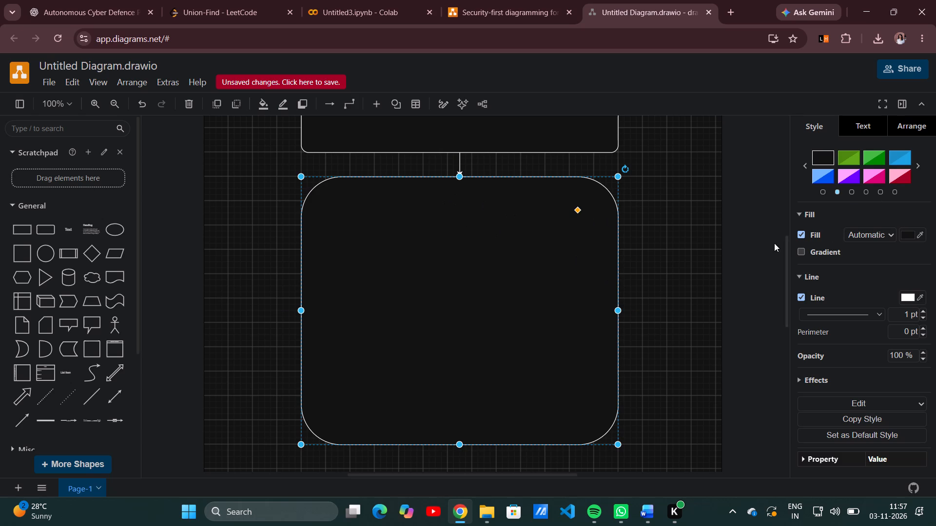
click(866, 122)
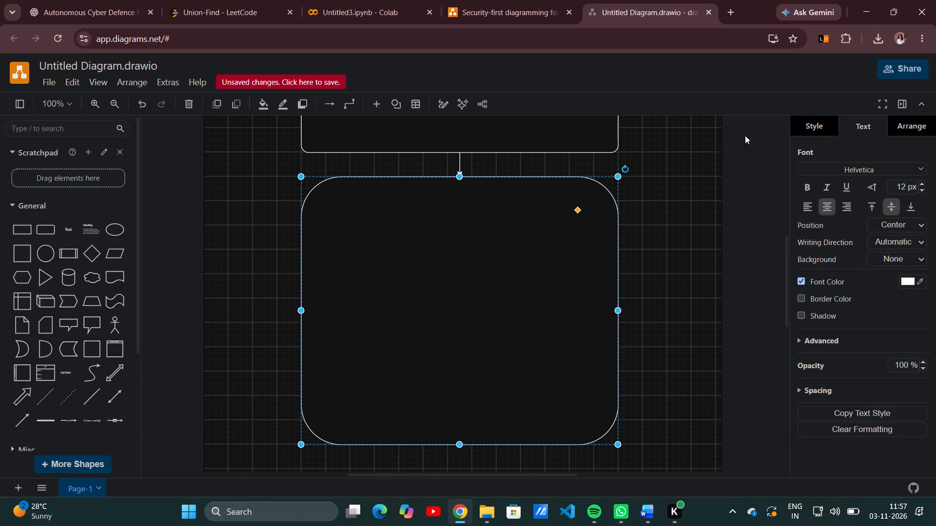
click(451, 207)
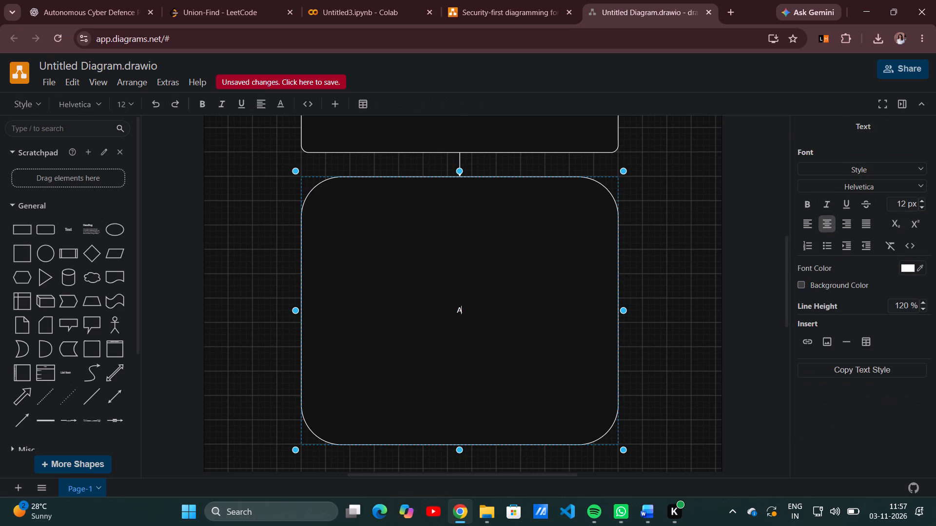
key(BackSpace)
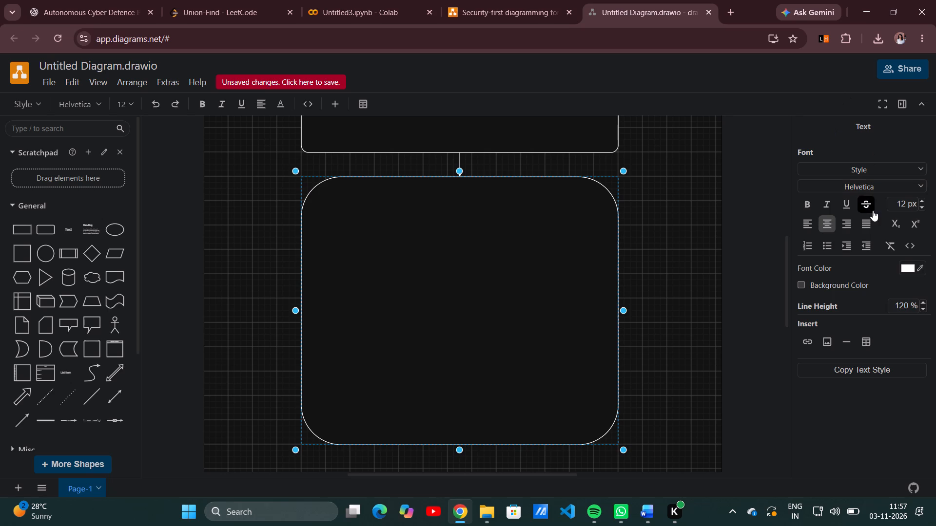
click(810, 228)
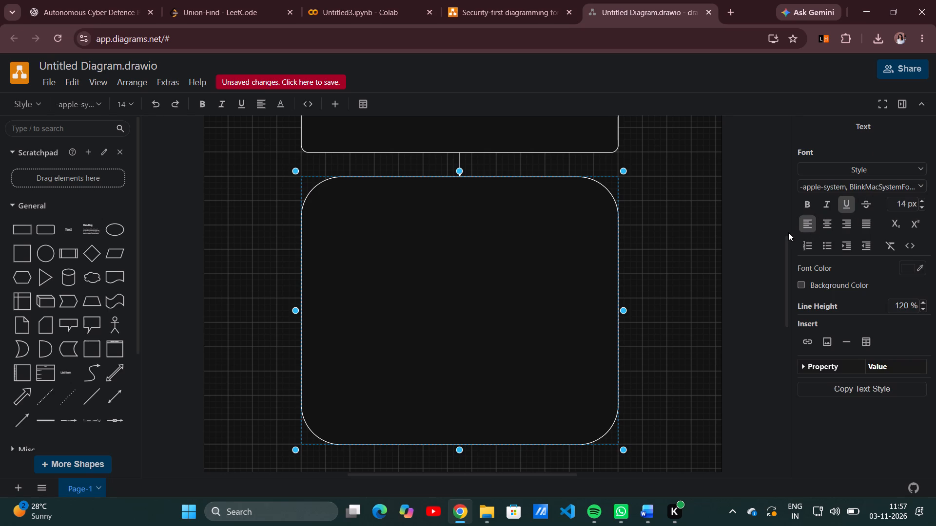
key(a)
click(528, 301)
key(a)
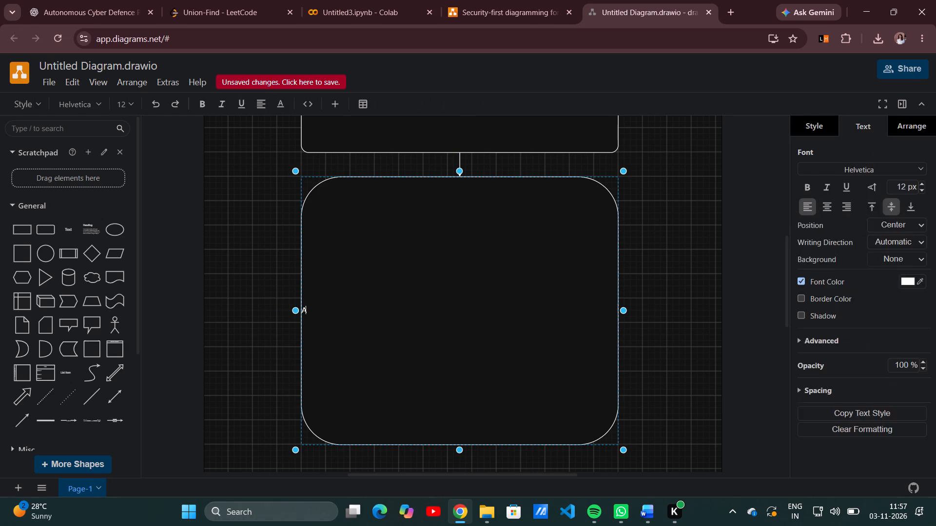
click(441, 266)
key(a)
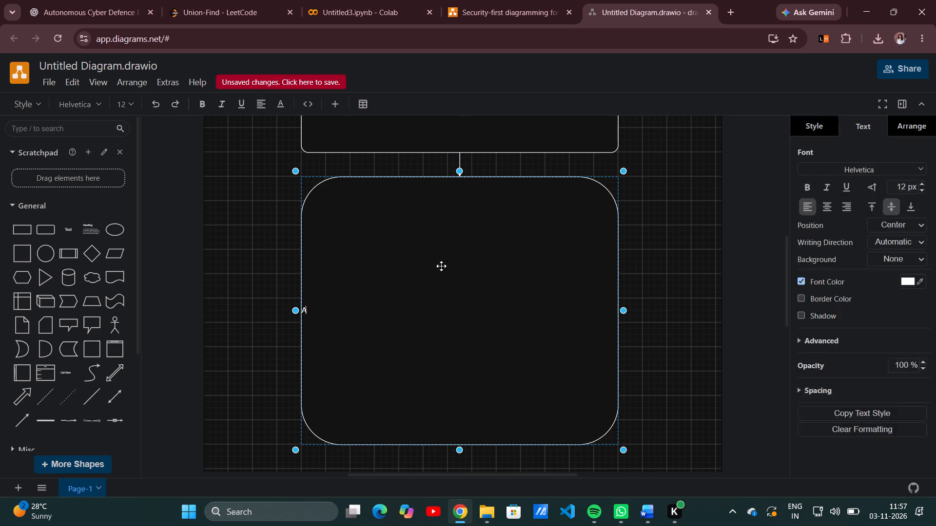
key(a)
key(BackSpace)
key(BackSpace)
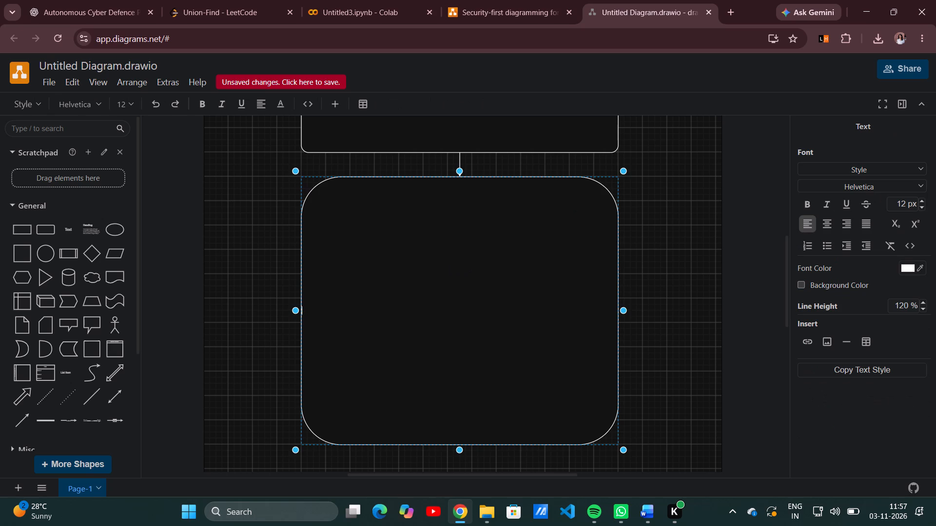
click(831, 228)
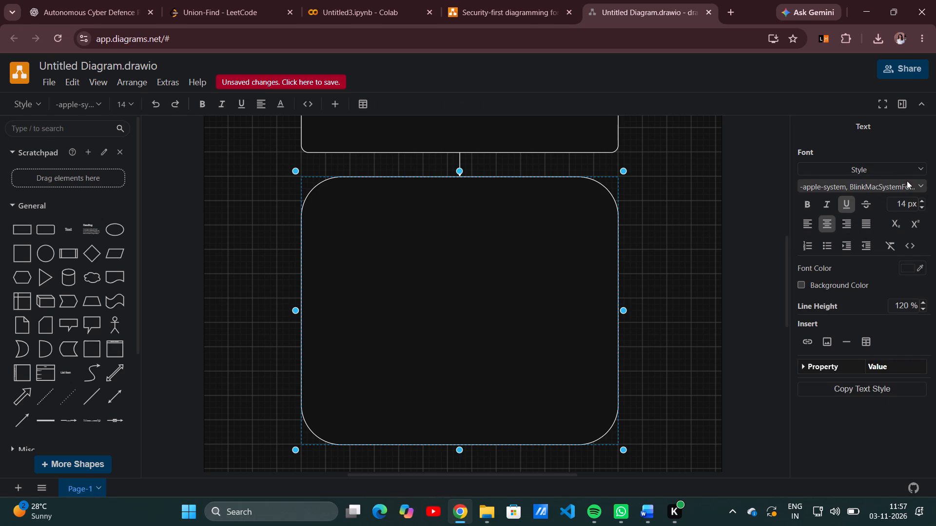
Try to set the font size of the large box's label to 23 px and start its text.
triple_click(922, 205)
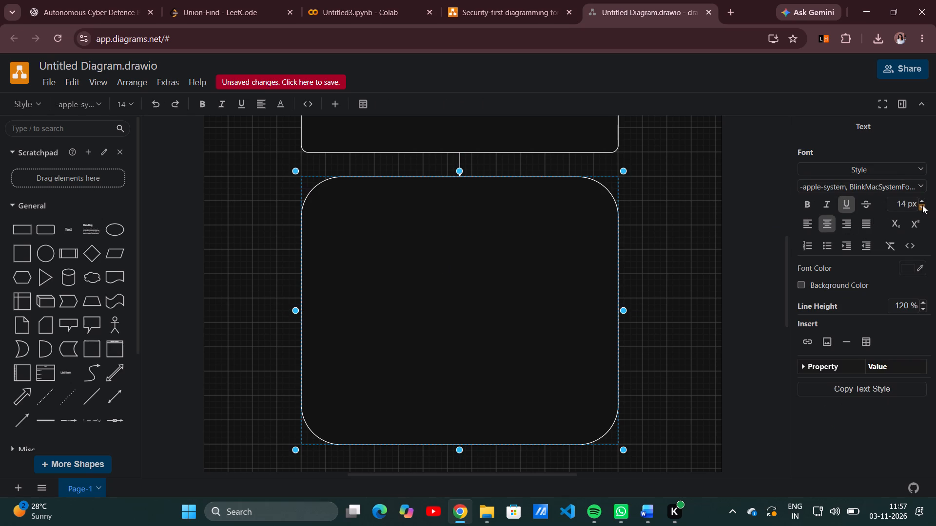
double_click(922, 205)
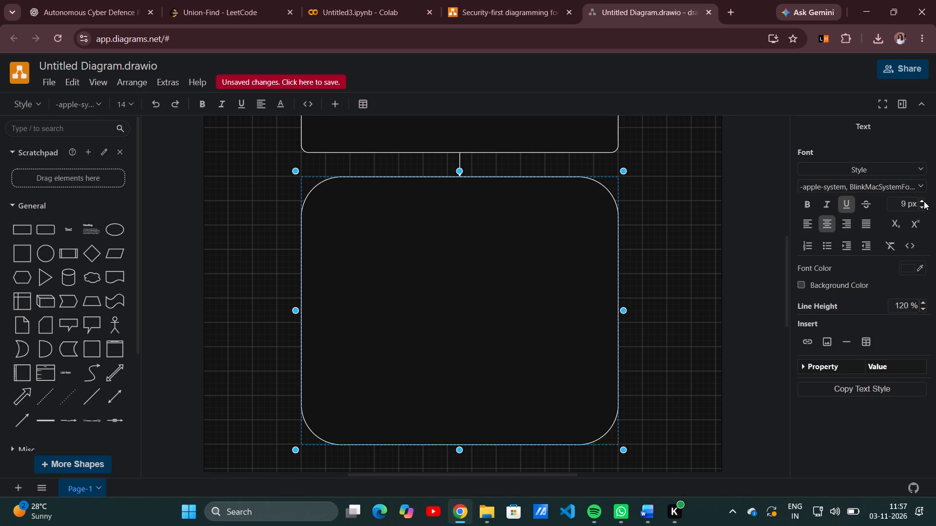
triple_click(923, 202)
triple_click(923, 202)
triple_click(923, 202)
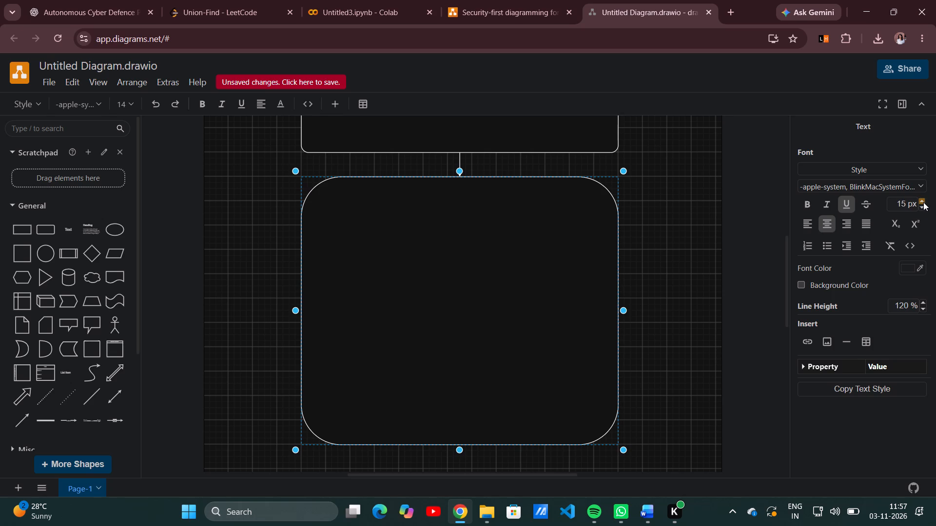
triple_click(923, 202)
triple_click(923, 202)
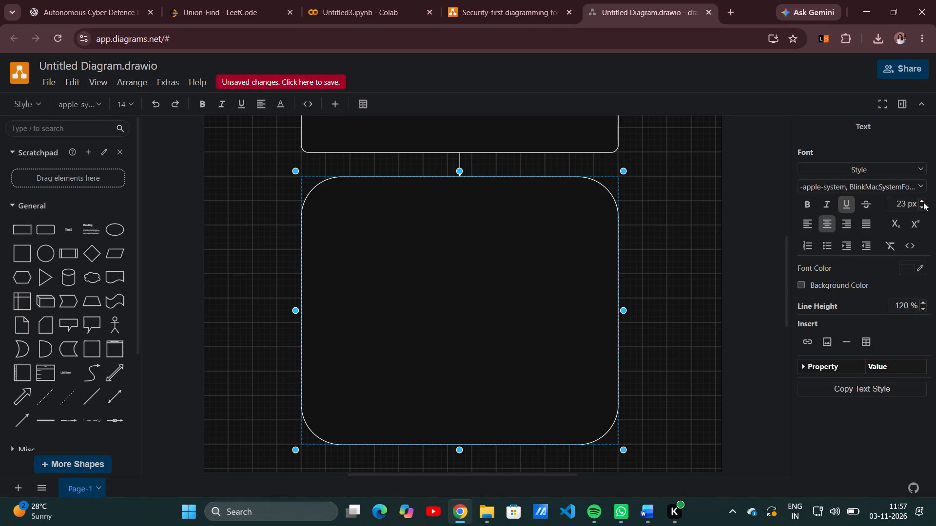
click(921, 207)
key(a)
scroll(462, 207, down, 2)
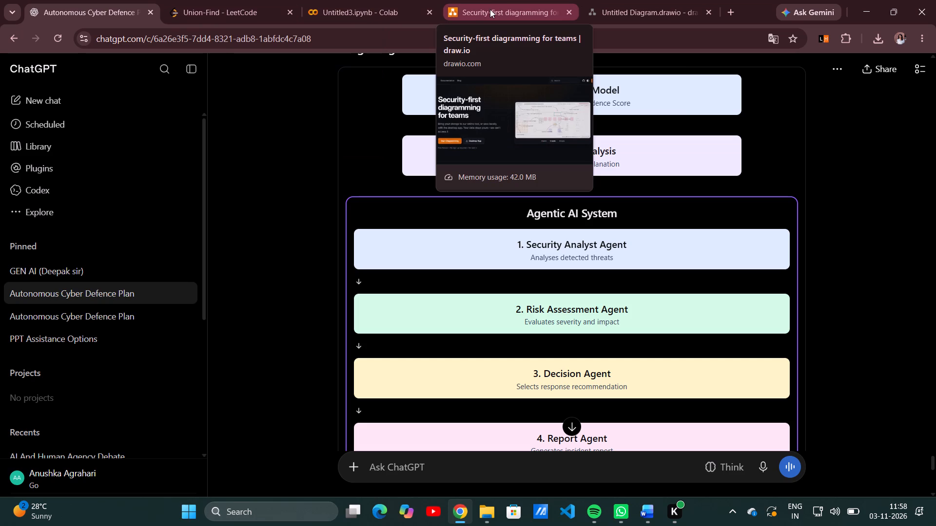
Back in draw.io, add a rounded rectangle in the large box's upper part and stretch it to about 460 by 80, centred horizontally.
click(604, 6)
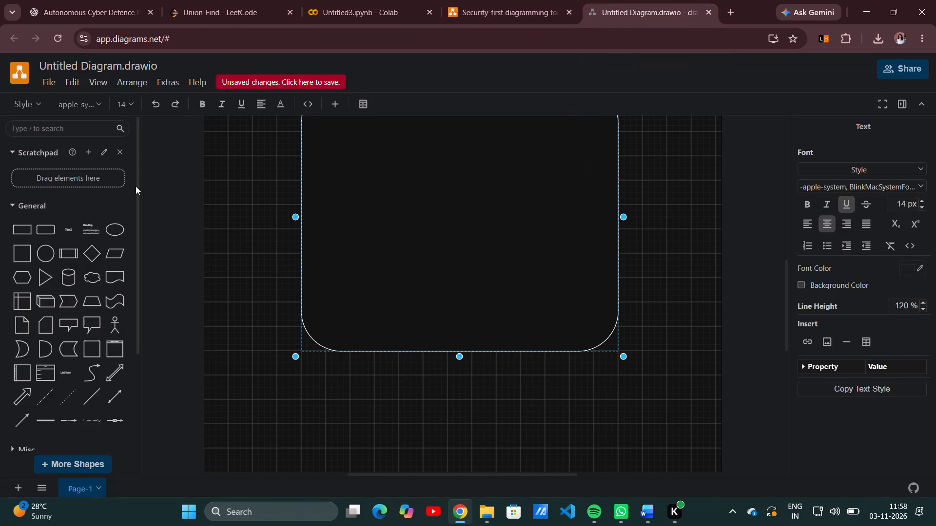
scroll(136, 186, up, 2)
scroll(303, 185, up, 2)
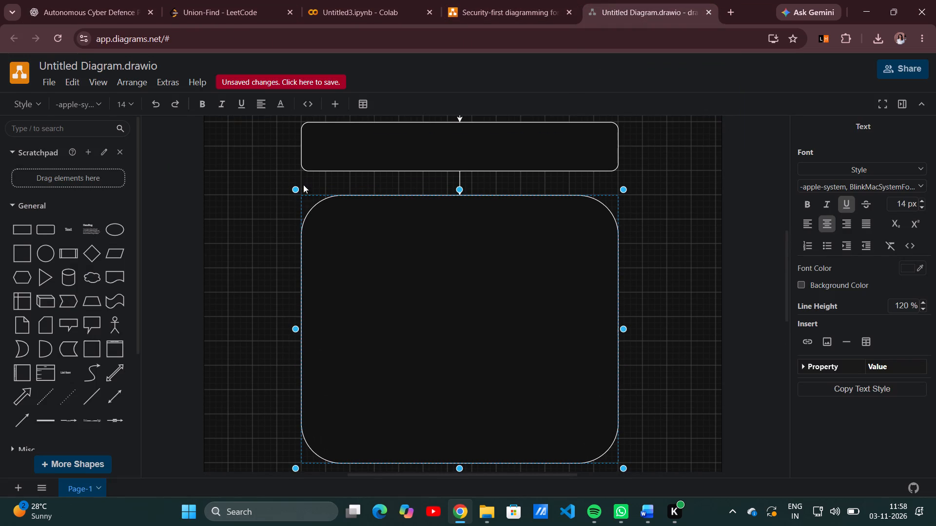
click(46, 229)
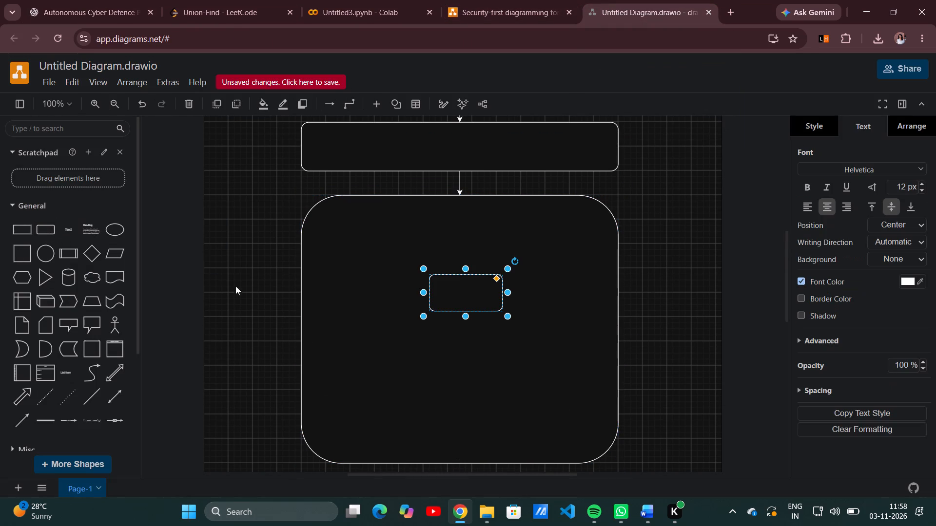
drag(481, 295, 471, 259)
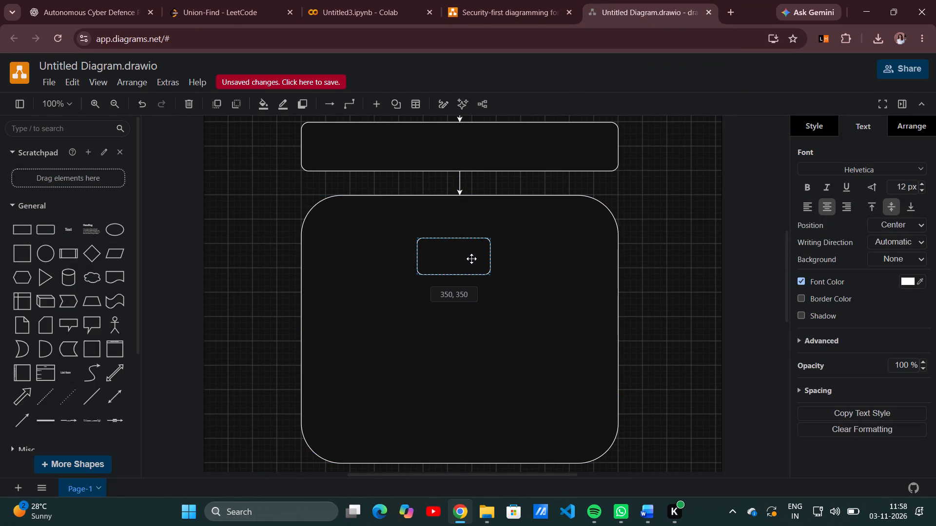
drag(471, 259, 477, 270)
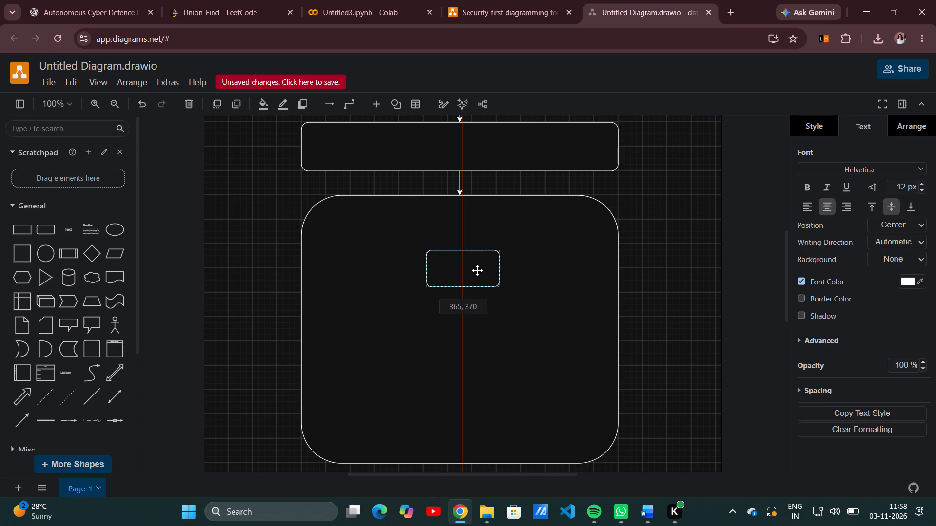
drag(477, 270, 477, 270)
drag(476, 270, 472, 271)
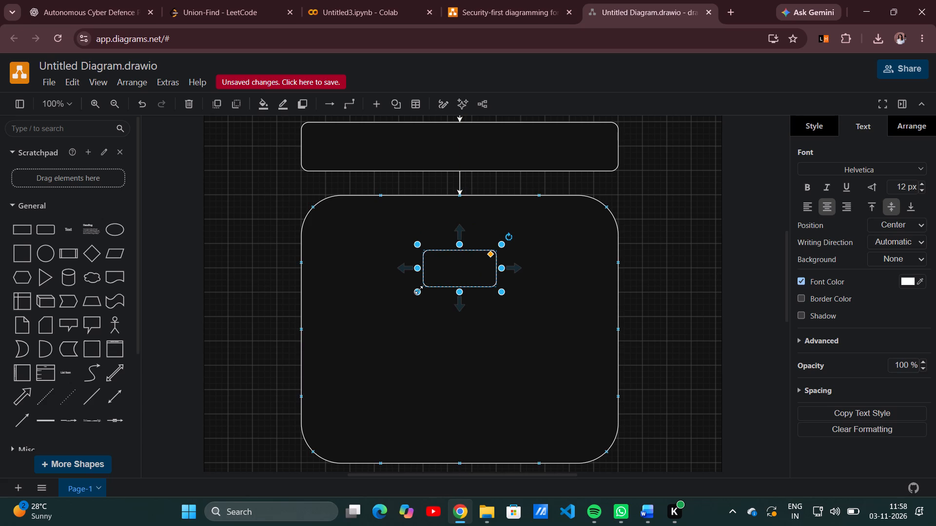
drag(419, 290, 310, 293)
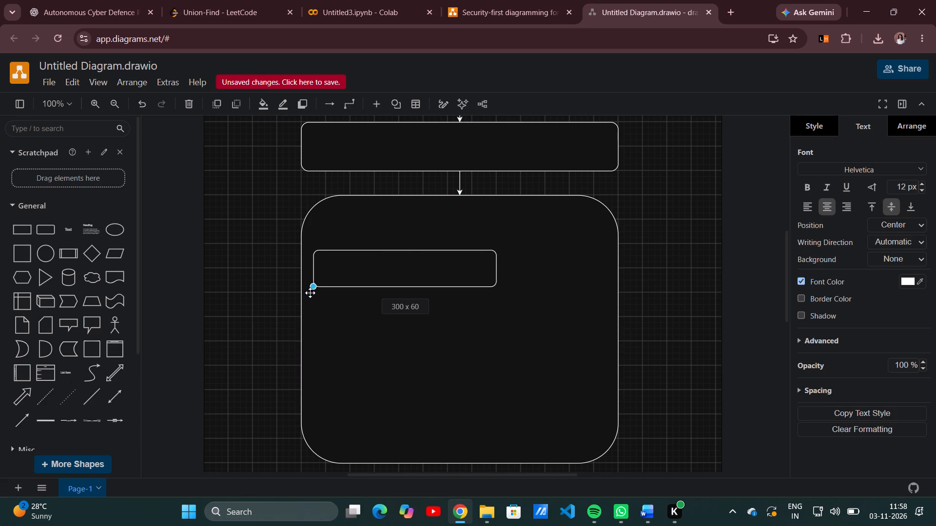
drag(310, 293, 313, 295)
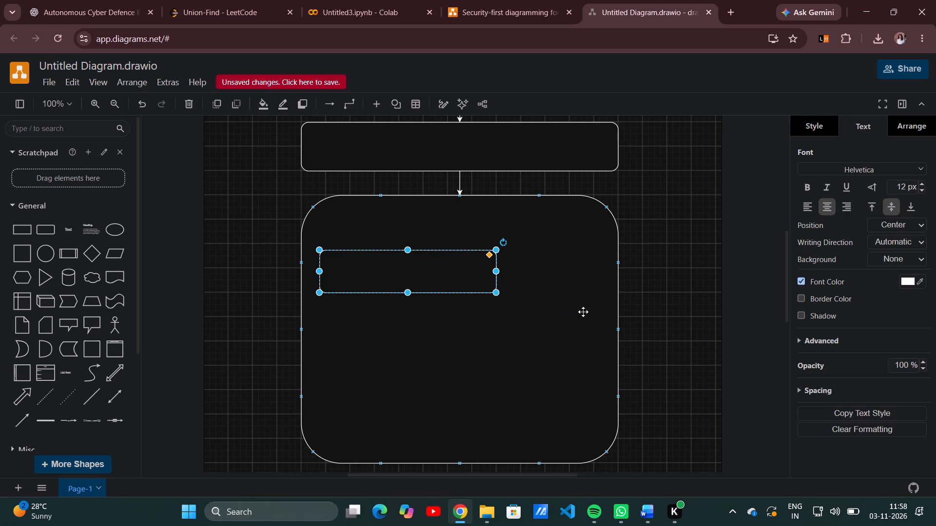
drag(497, 294, 584, 297)
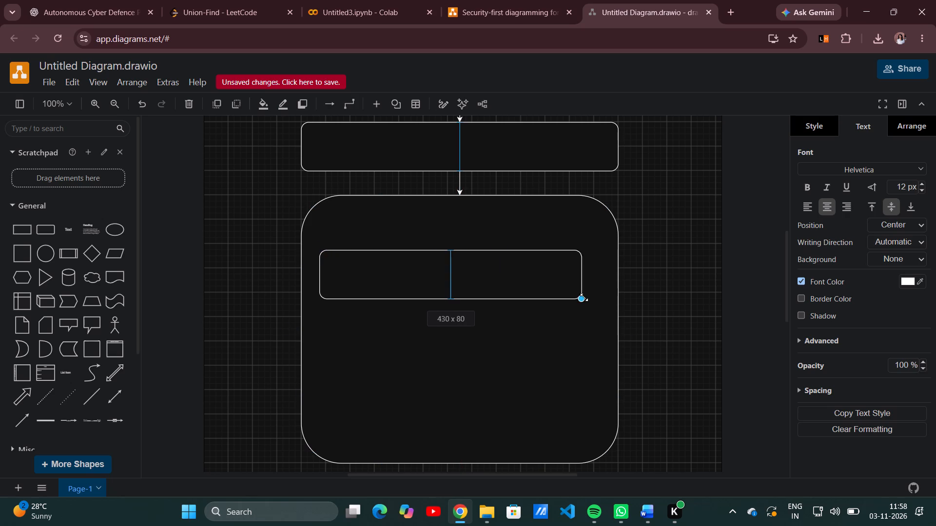
drag(584, 297, 601, 300)
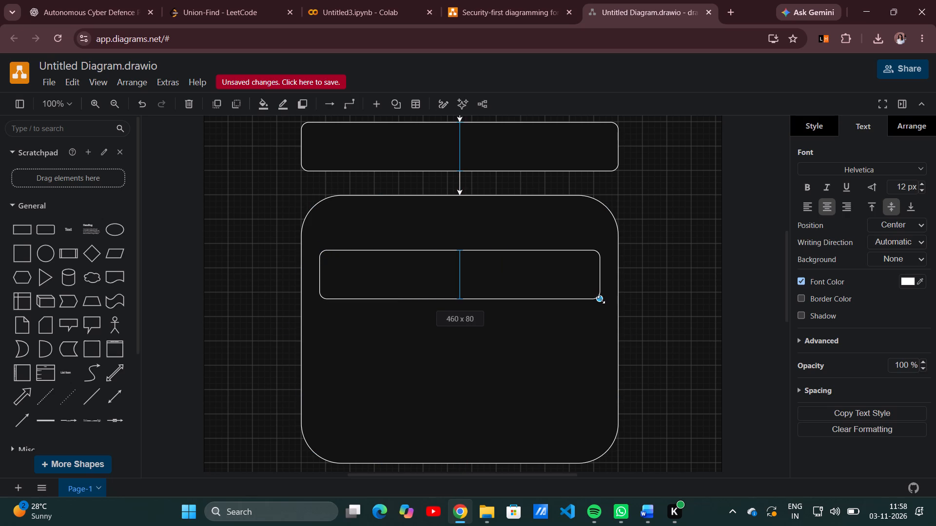
drag(601, 300, 601, 300)
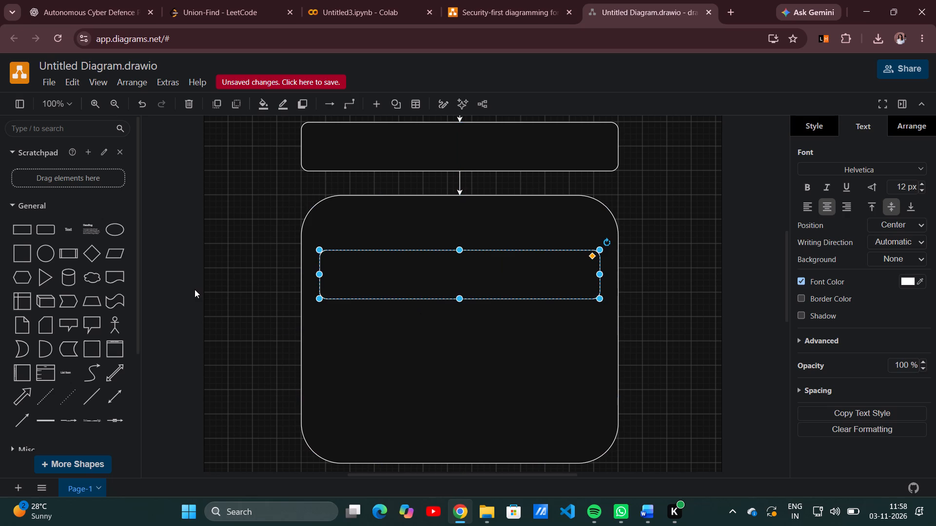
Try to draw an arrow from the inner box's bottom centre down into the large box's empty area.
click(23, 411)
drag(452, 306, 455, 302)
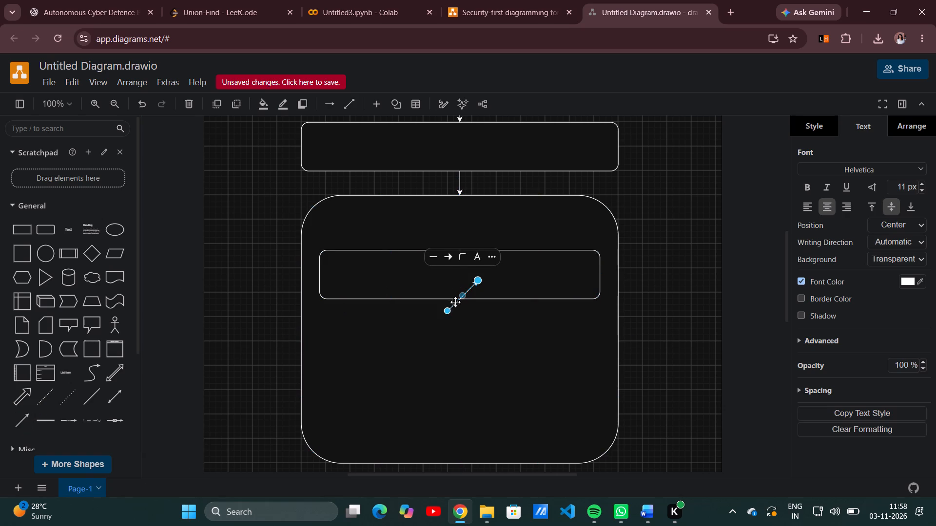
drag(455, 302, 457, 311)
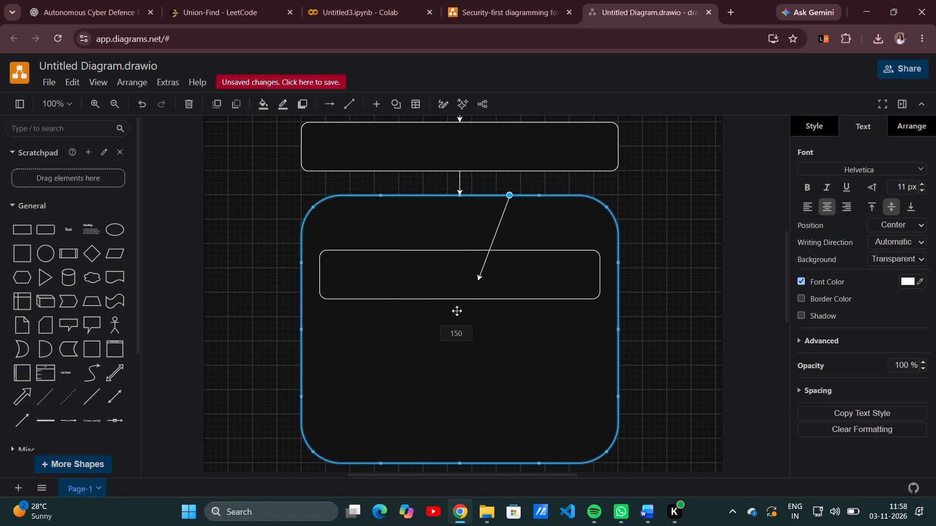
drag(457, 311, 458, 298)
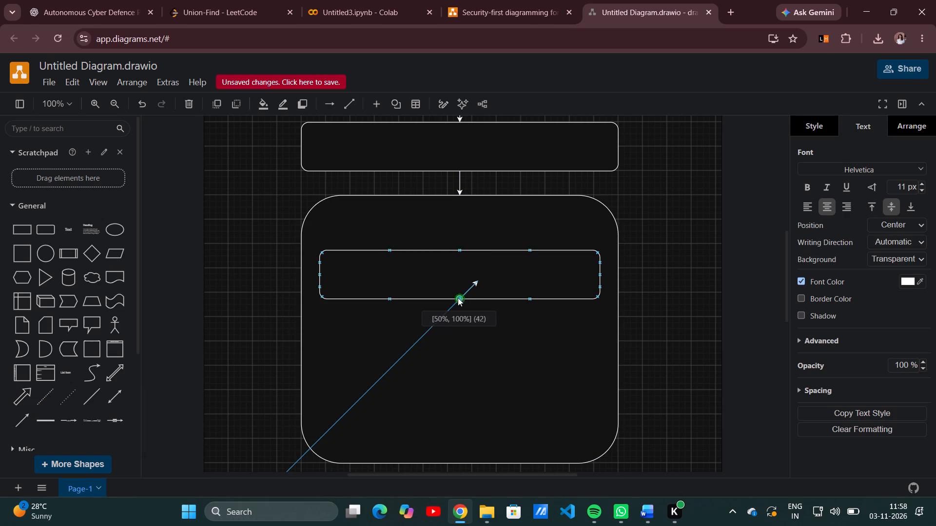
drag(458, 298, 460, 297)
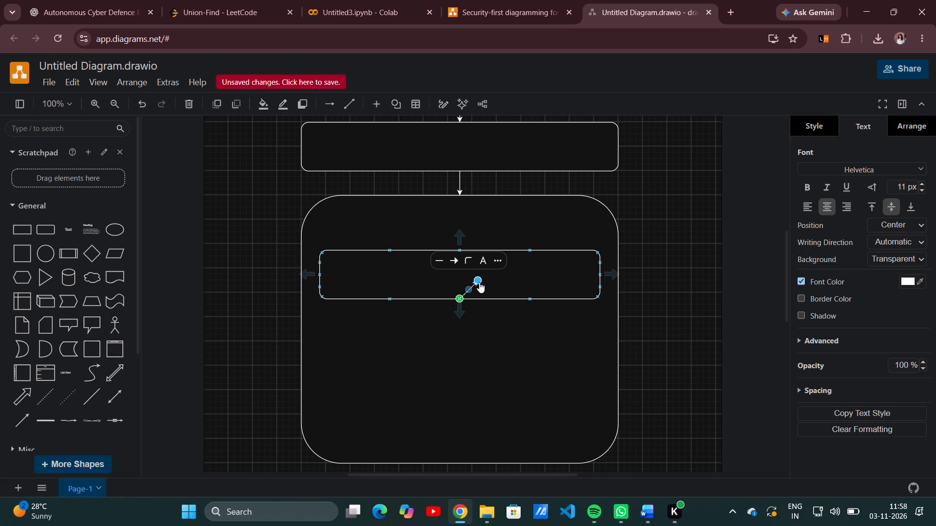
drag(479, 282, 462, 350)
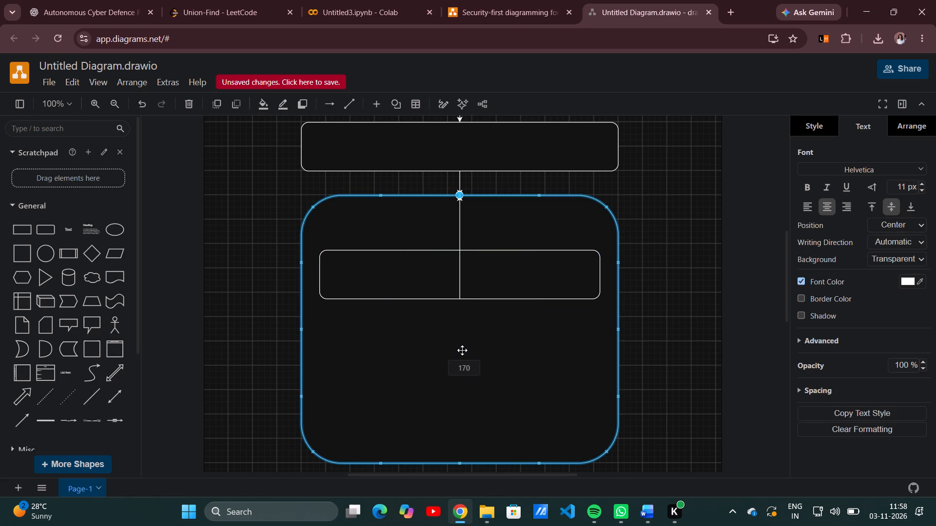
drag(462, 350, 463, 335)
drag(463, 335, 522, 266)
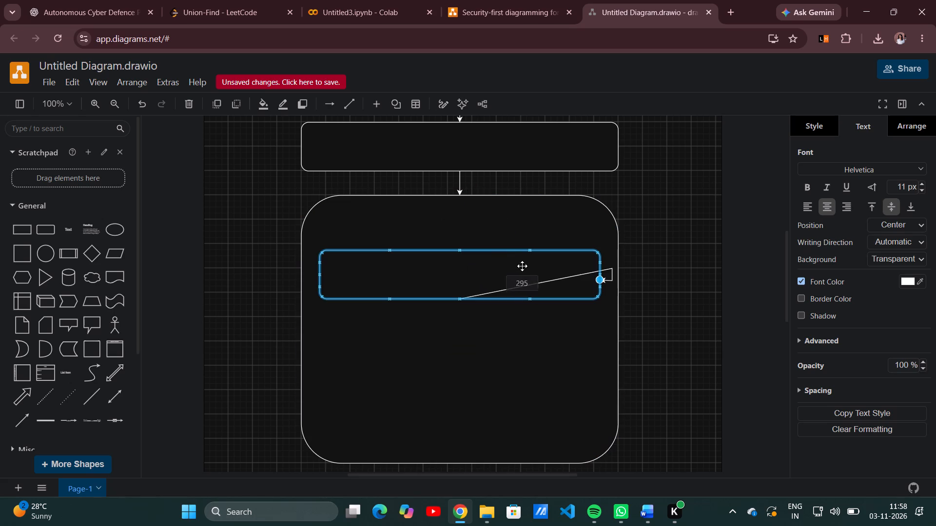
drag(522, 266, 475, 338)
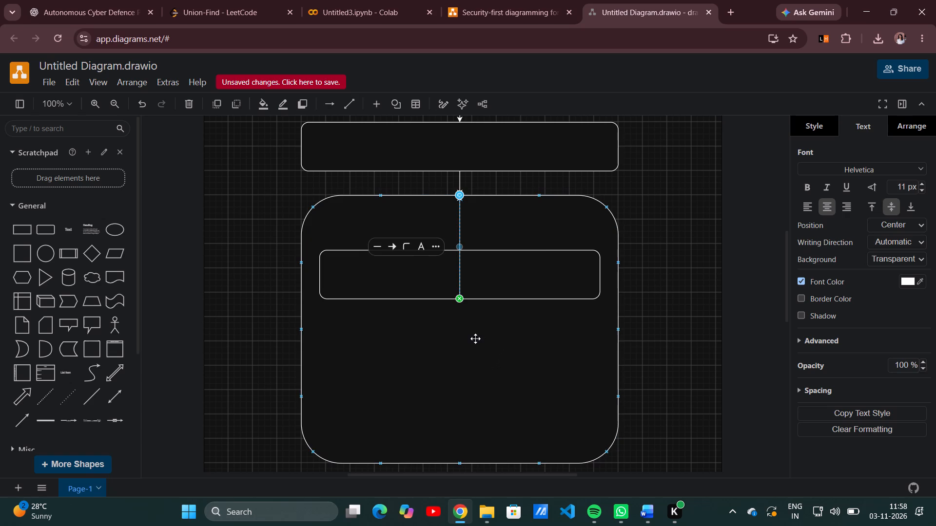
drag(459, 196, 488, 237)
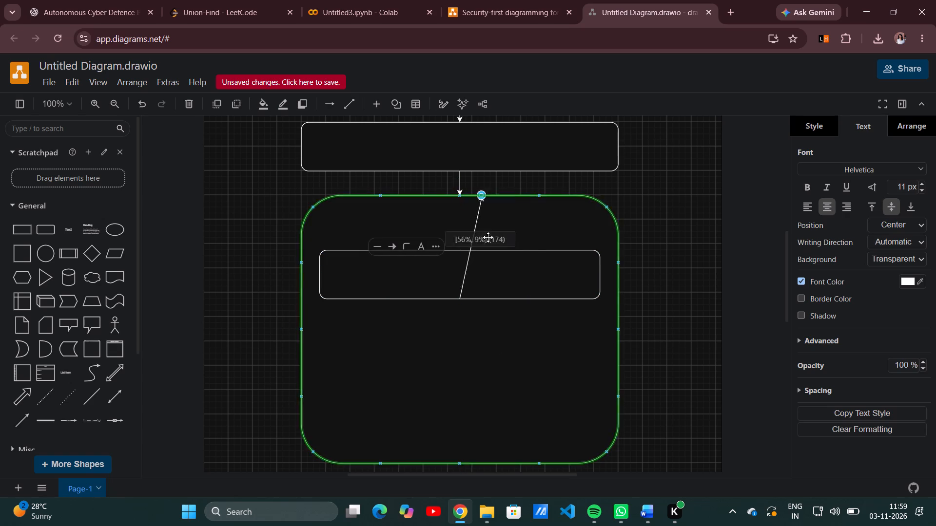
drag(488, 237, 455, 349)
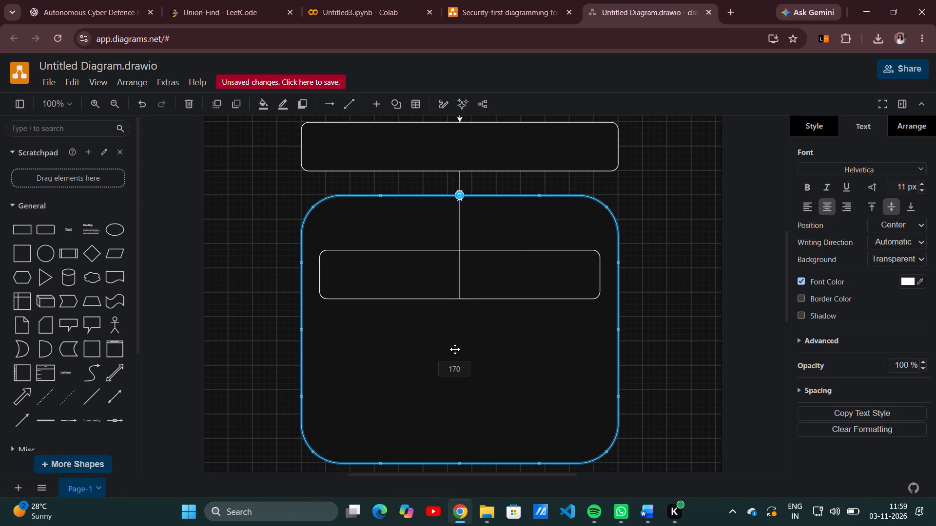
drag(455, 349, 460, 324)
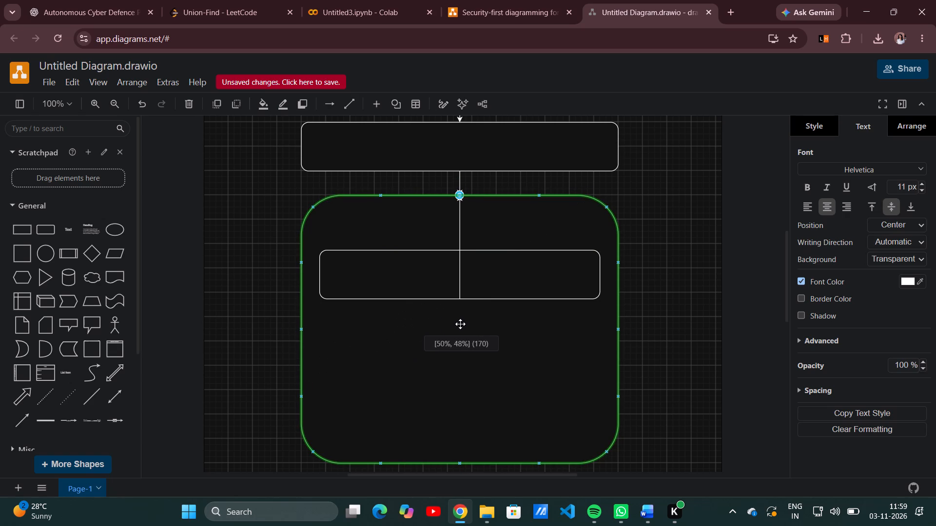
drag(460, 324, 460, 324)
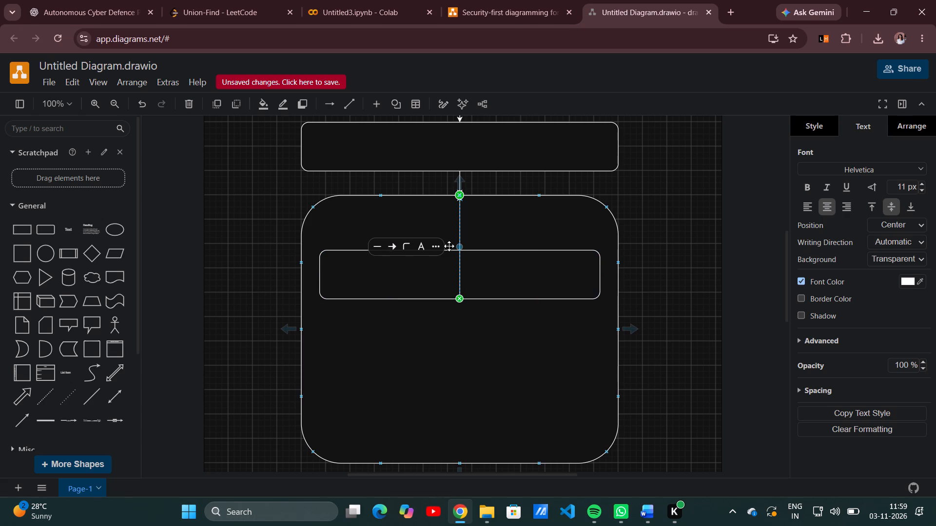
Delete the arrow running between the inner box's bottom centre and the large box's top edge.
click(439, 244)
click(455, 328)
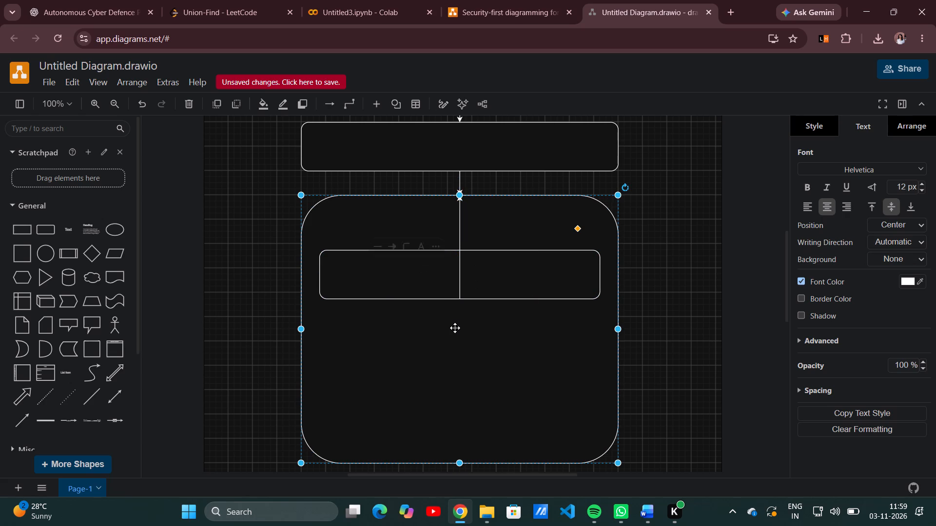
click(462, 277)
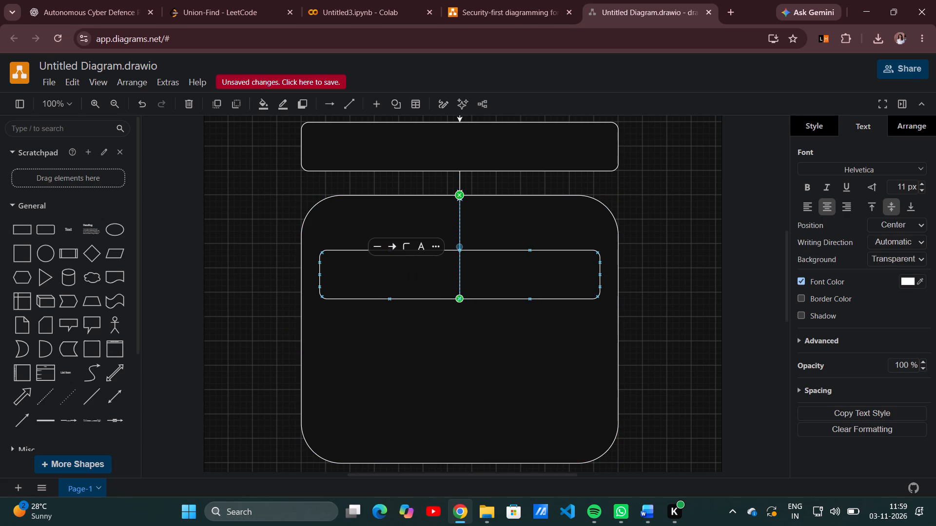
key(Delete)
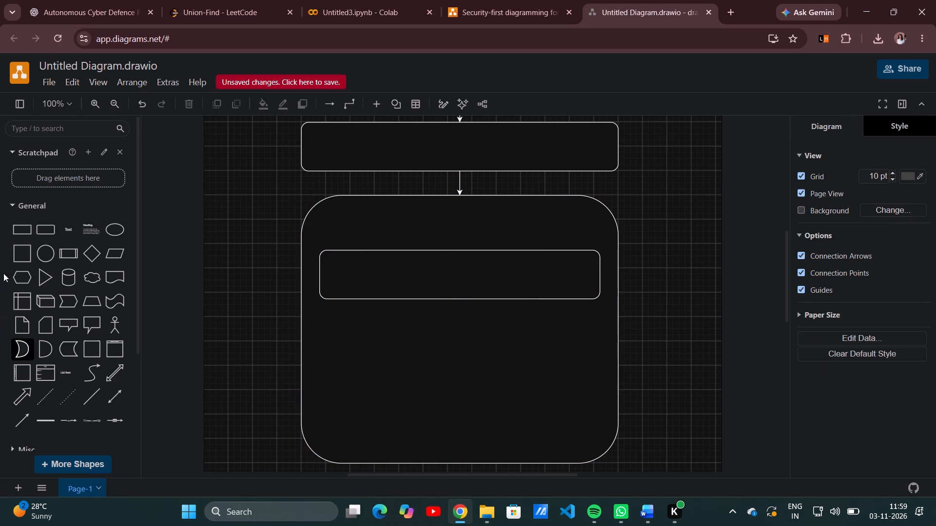
Add a second rounded rectangle below the first inner box and stretch it to about 460 by 70, aligned with that box's sides.
click(46, 228)
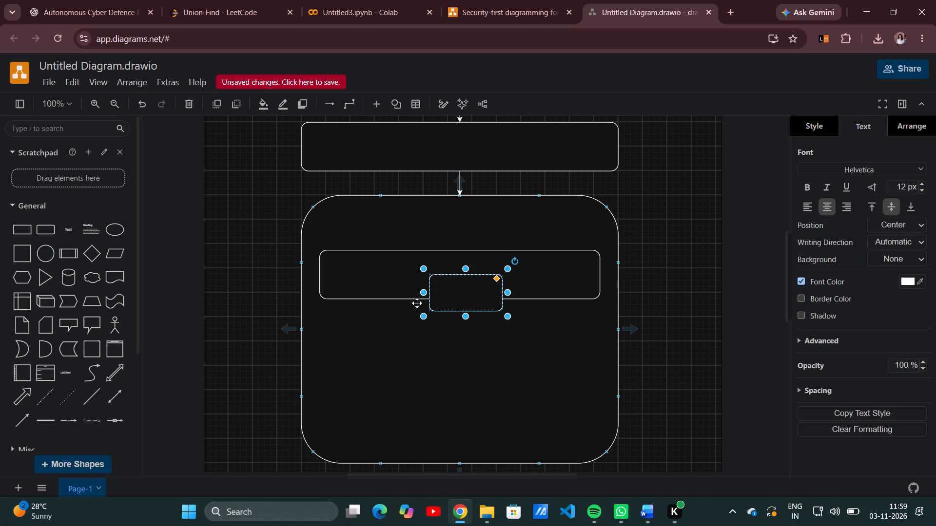
drag(460, 300, 441, 344)
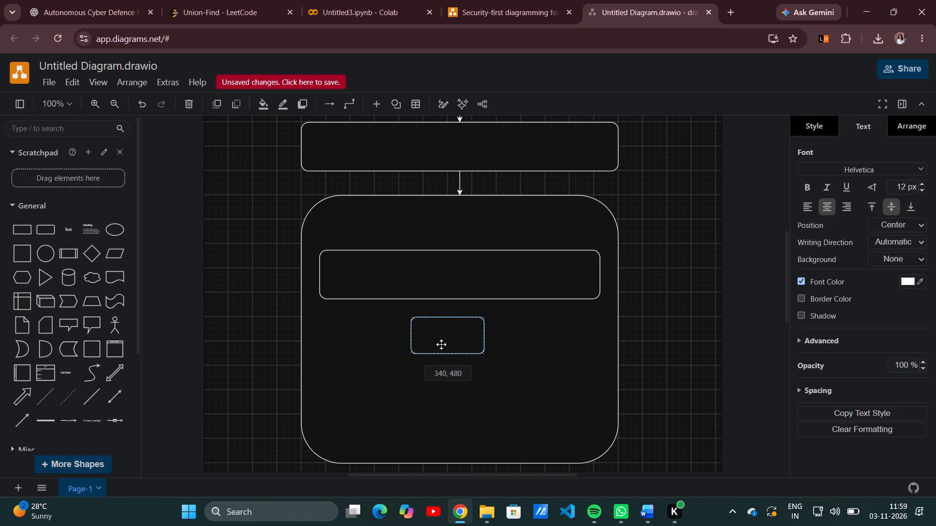
drag(441, 344, 444, 346)
drag(408, 365, 401, 365)
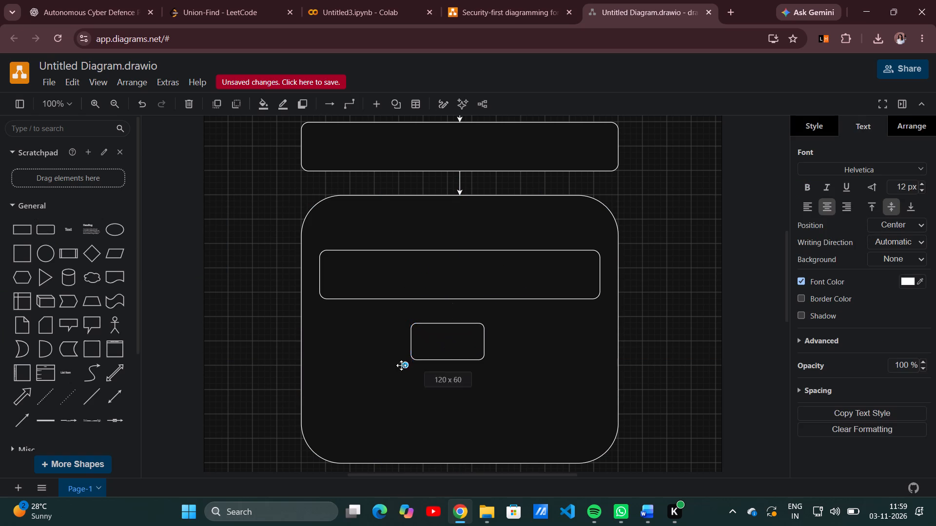
drag(401, 365, 317, 371)
drag(483, 368, 601, 365)
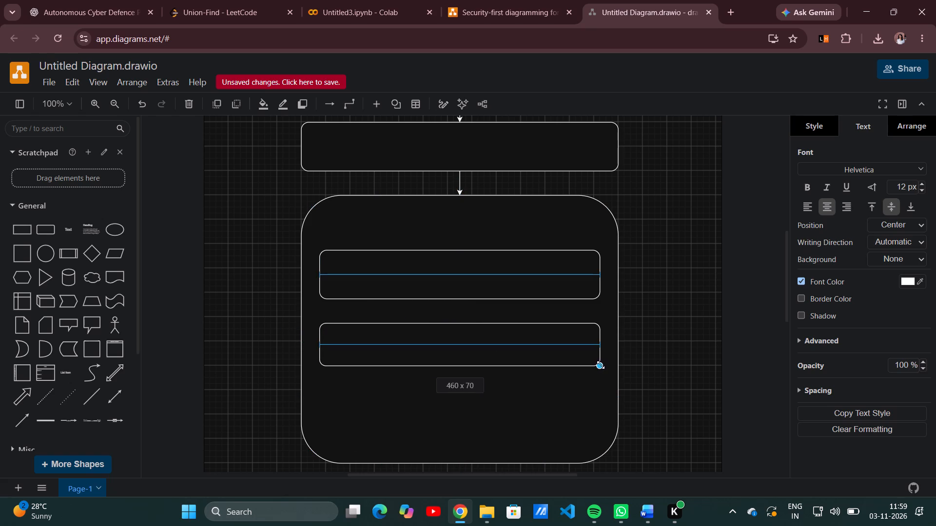
drag(601, 365, 600, 366)
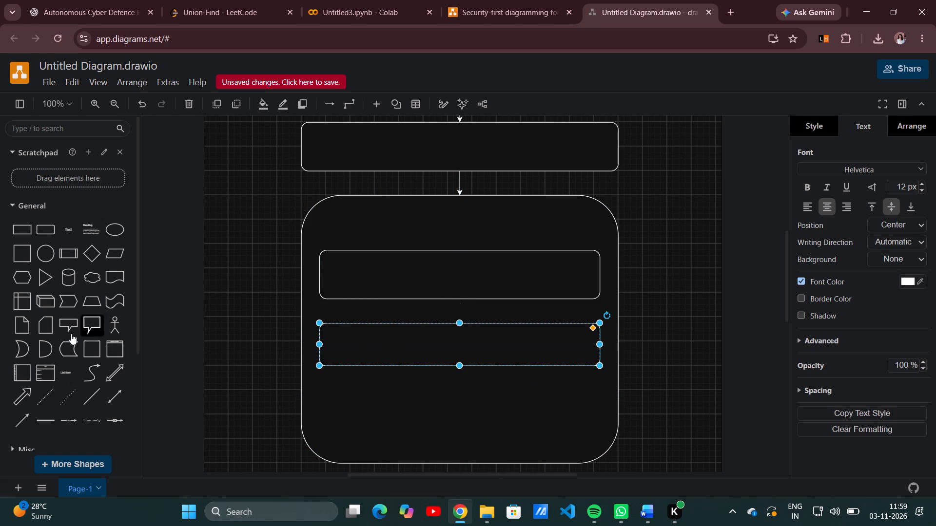
Connect the first inner box's bottom centre to the second inner box's top centre with a straight downward arrow.
click(28, 414)
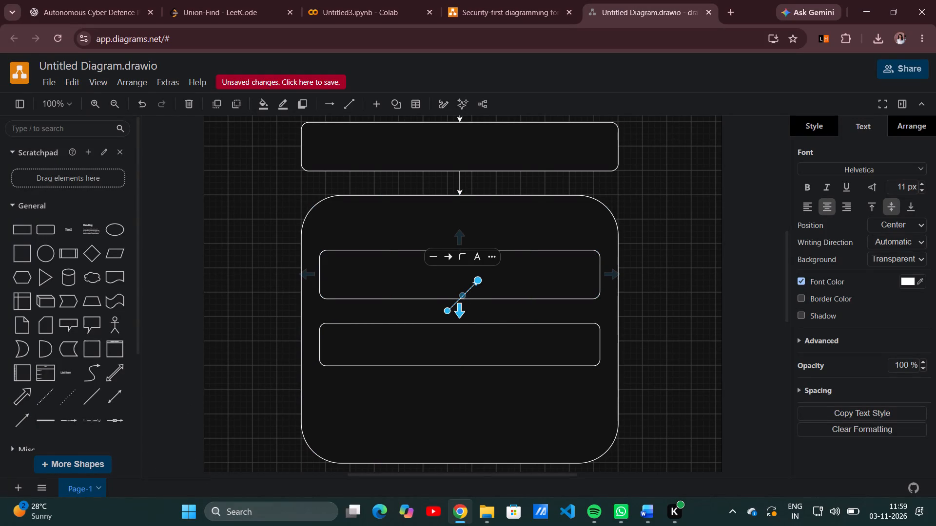
drag(449, 309, 460, 304)
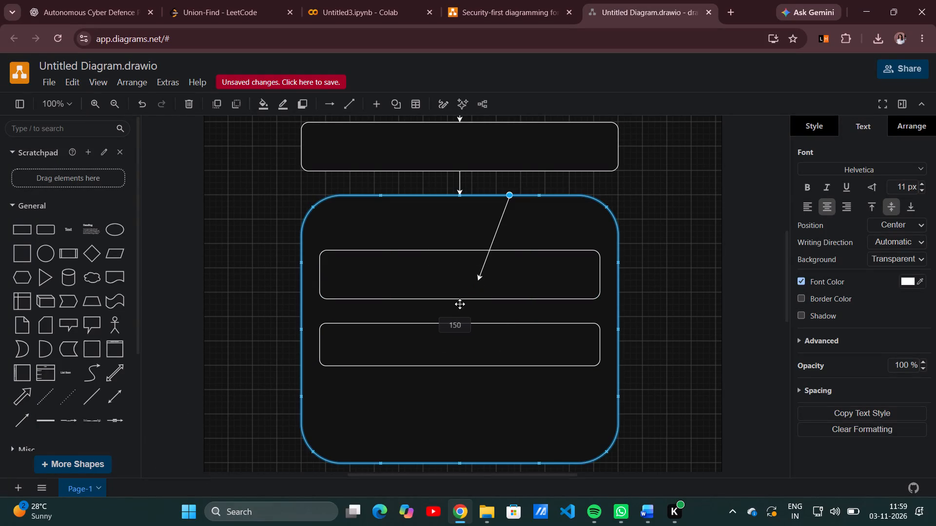
drag(460, 304, 456, 338)
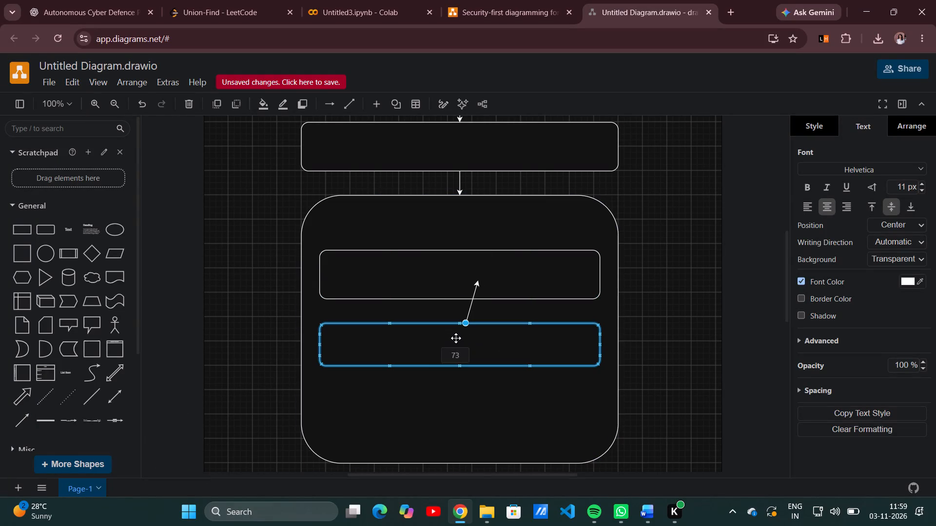
drag(456, 338, 462, 299)
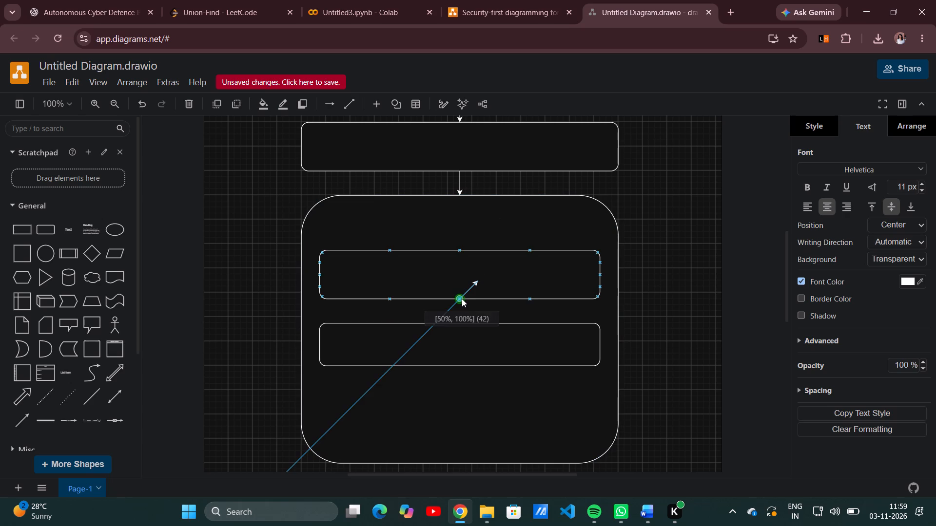
drag(462, 299, 461, 299)
drag(479, 281, 481, 306)
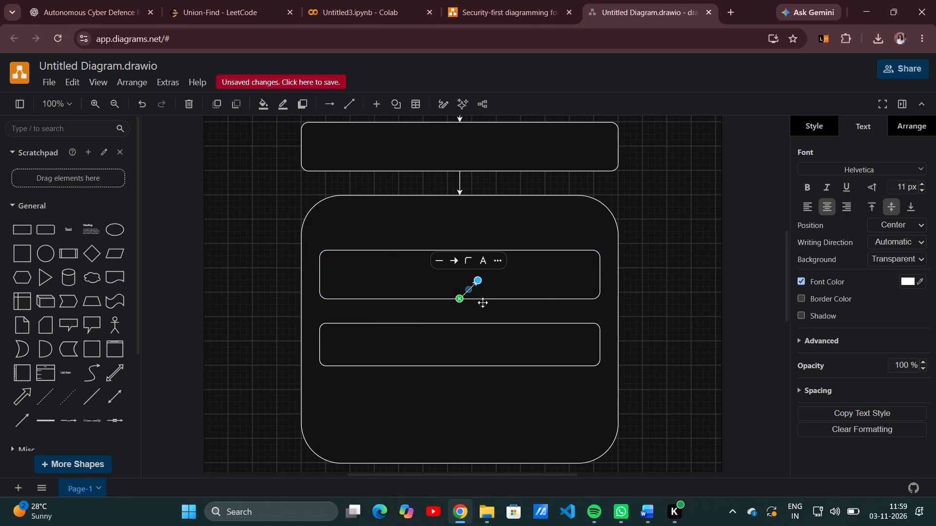
drag(481, 306, 462, 328)
click(462, 338)
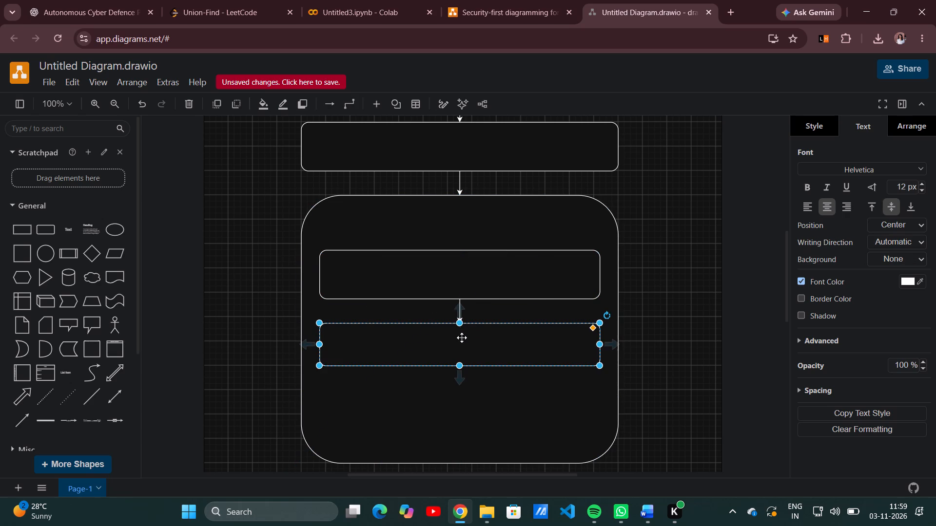
Add a third rounded rectangle below the second inner box and stretch it to about 460 by 70, aligned with the boxes above.
click(43, 225)
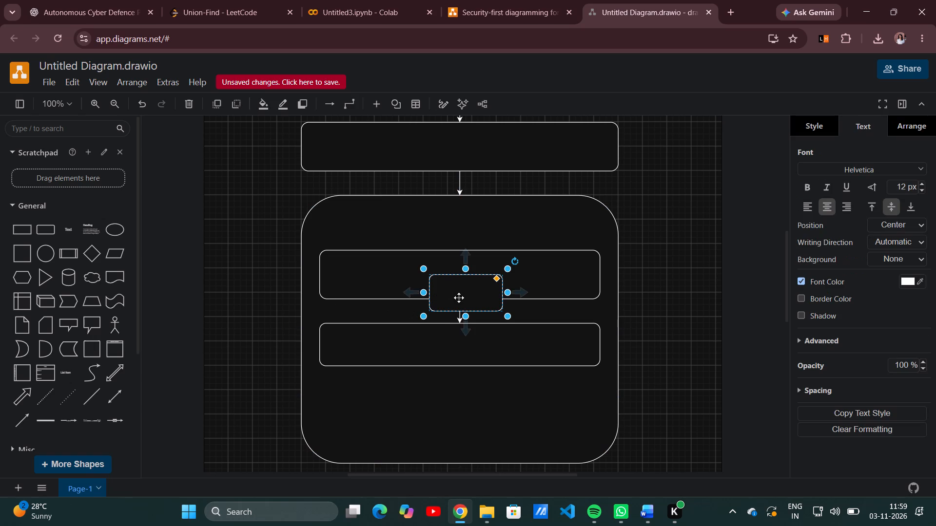
drag(459, 298, 445, 407)
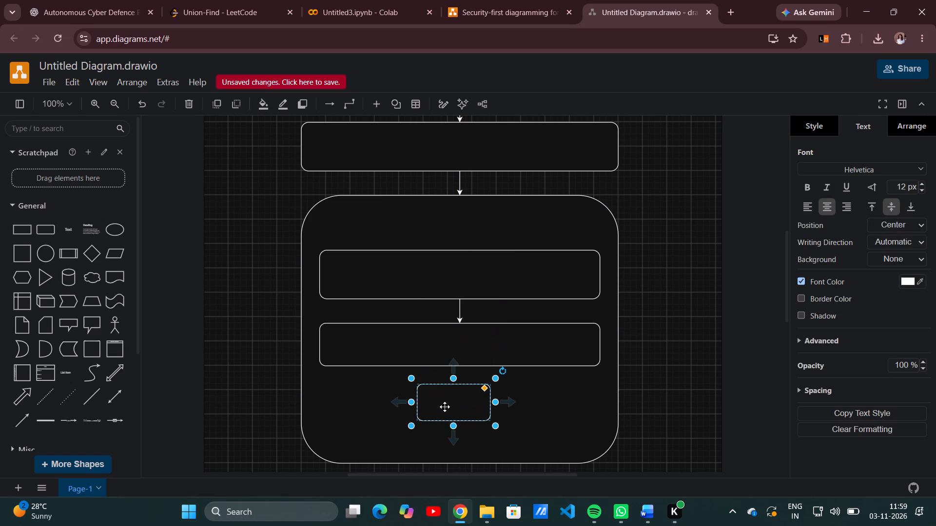
drag(413, 426, 332, 441)
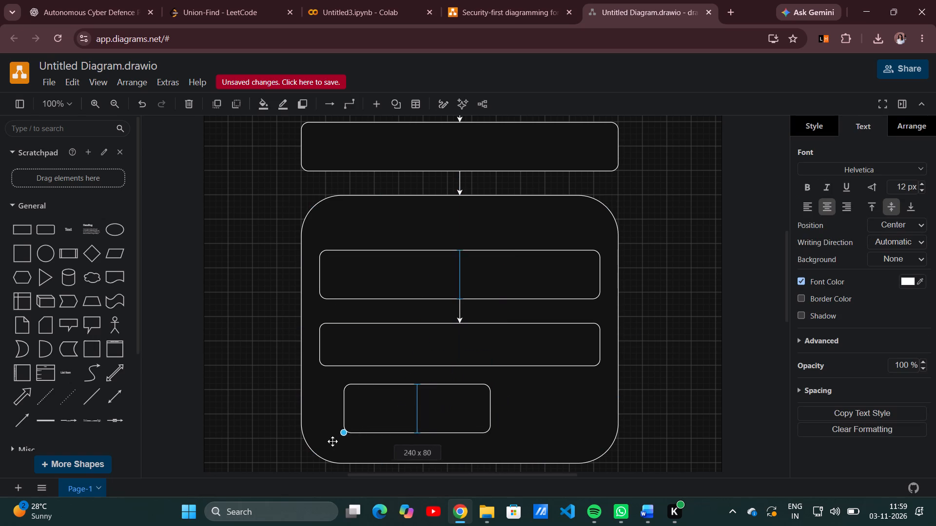
drag(332, 441, 318, 430)
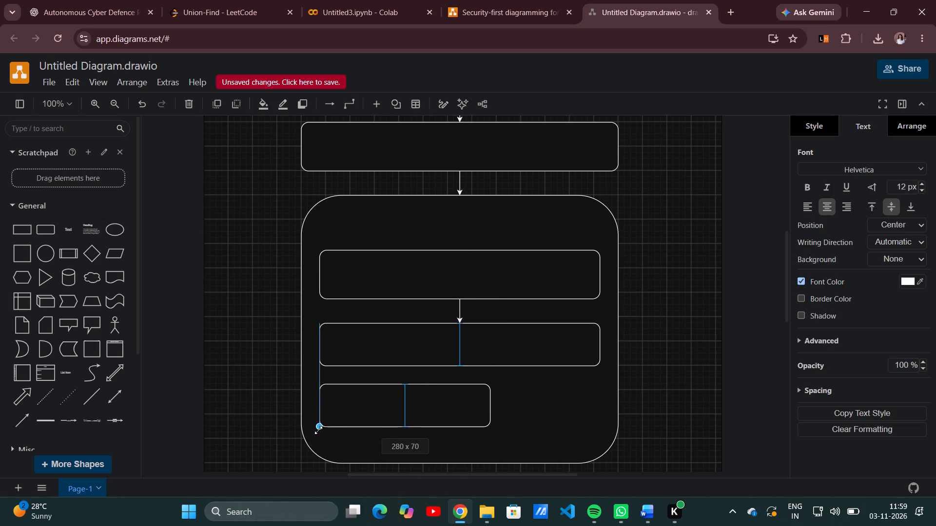
drag(318, 430, 318, 431)
click(318, 426)
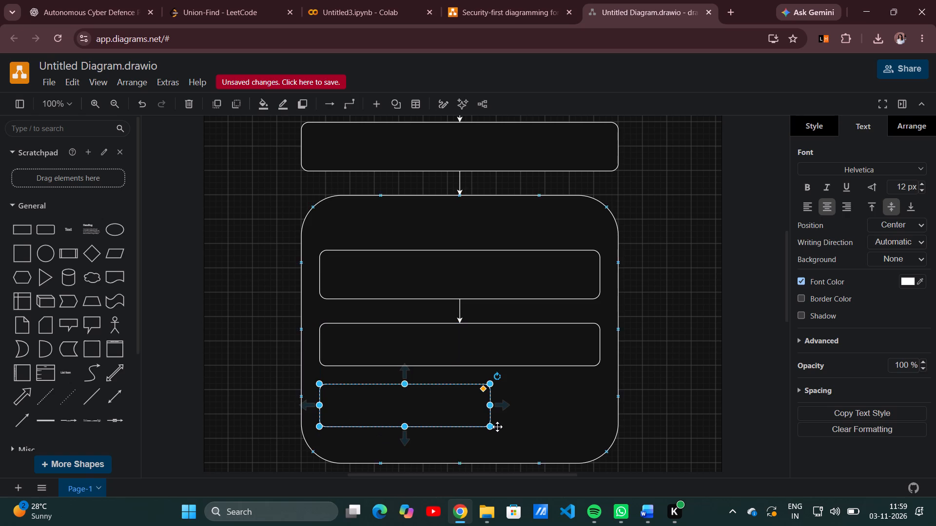
drag(489, 426, 585, 424)
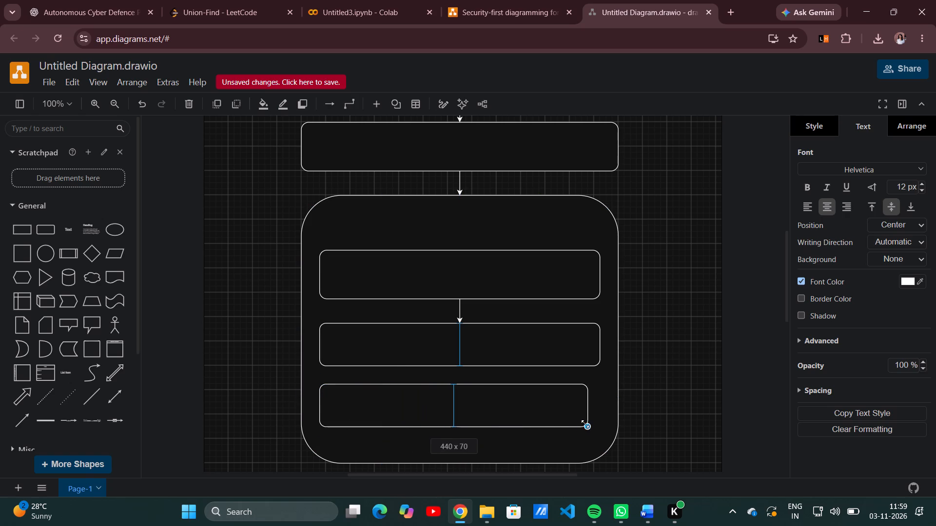
drag(585, 424, 597, 425)
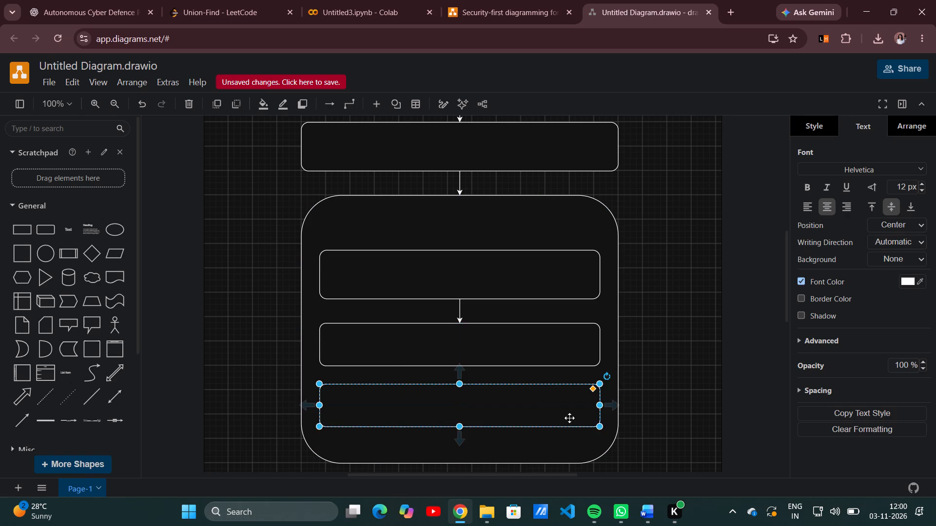
Extend the large rounded box downward to about 520 by 520, making room below the third inner box.
scroll(537, 393, down, 2)
click(450, 359)
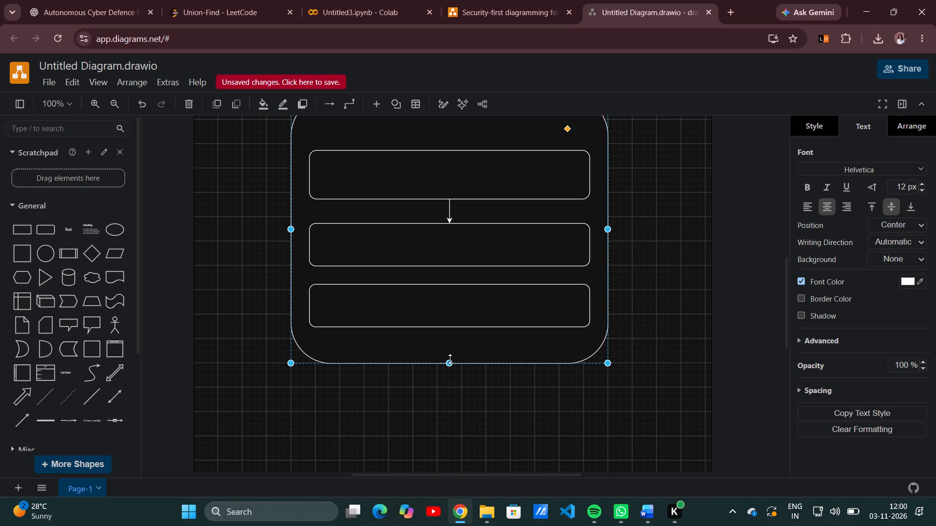
drag(450, 359, 456, 399)
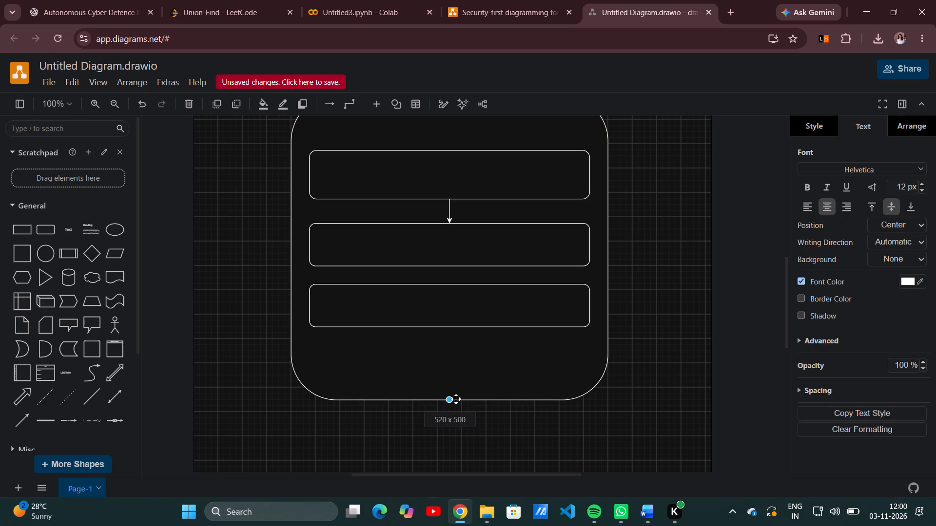
drag(456, 399, 460, 408)
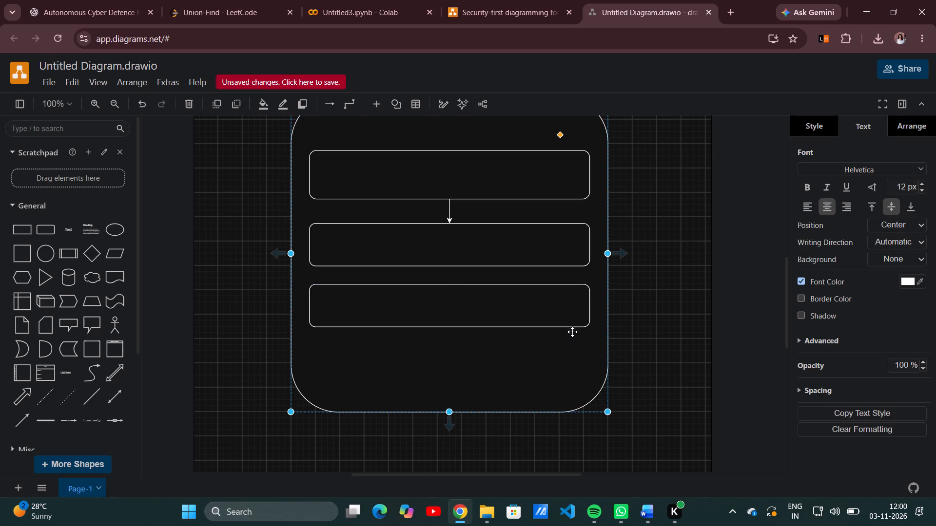
Move the third inner box slightly down to about position 190, 600, centred in the large box, and make it slightly taller.
drag(453, 315, 455, 319)
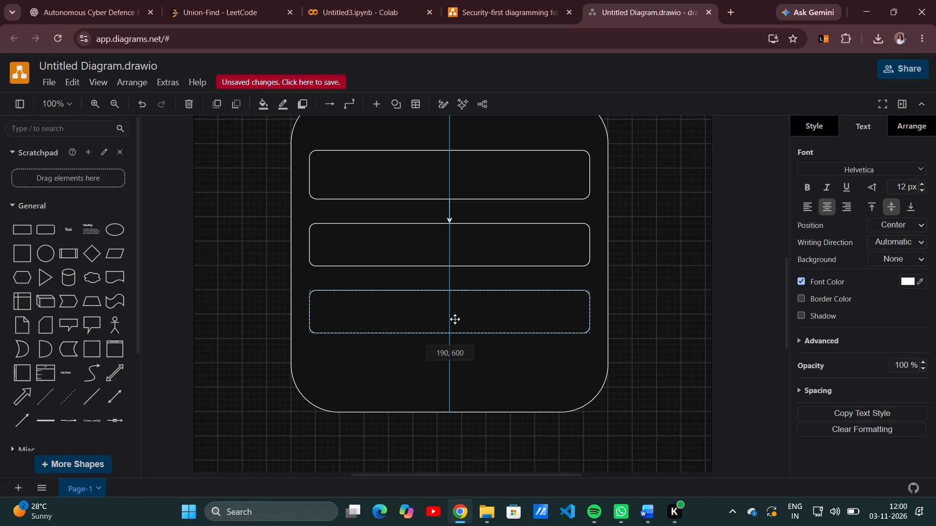
drag(455, 319, 454, 319)
drag(452, 332, 453, 337)
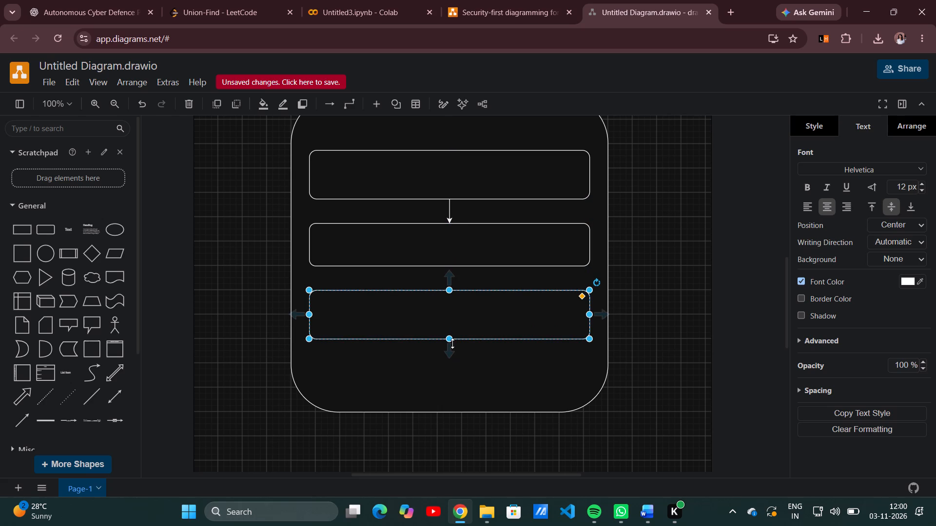
Add a fourth rounded rectangle below the third inner box and stretch it to about 450 by 60.
click(454, 362)
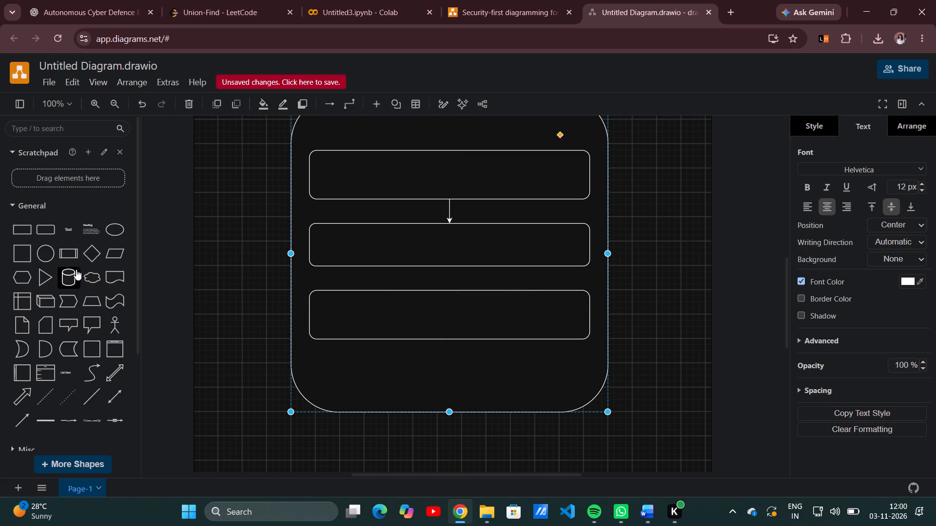
click(48, 235)
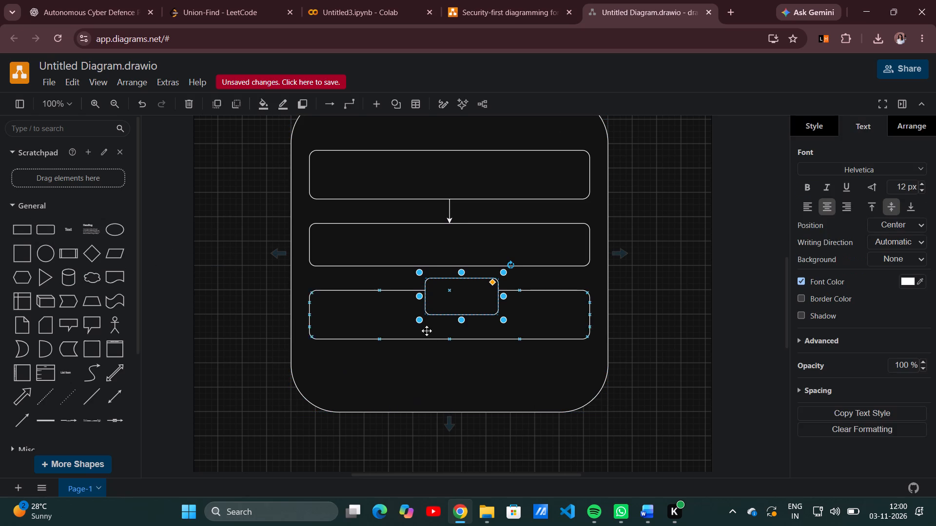
drag(461, 301, 441, 383)
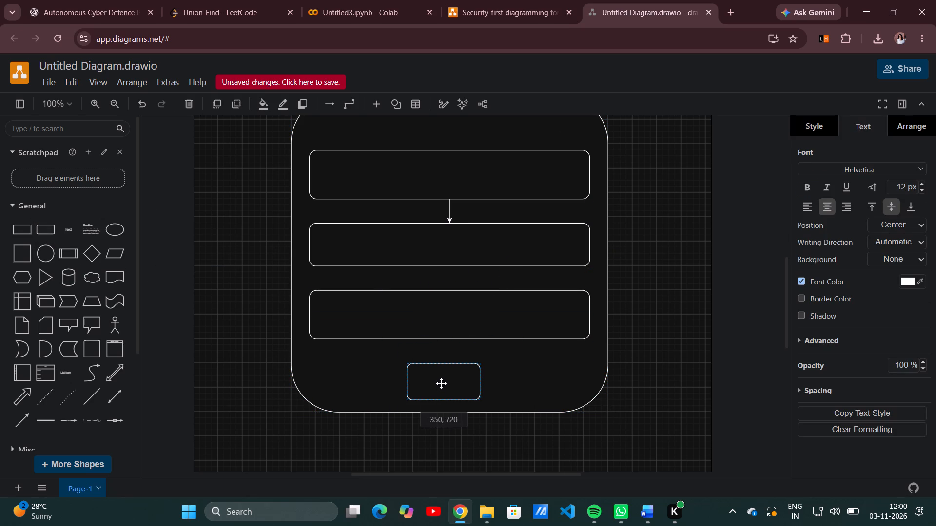
drag(441, 383, 441, 383)
drag(401, 402, 347, 392)
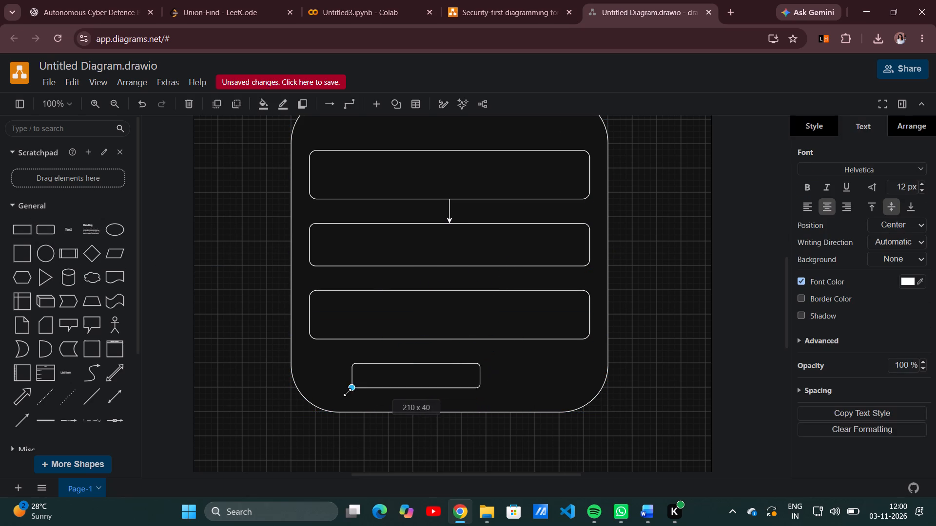
drag(347, 392, 312, 405)
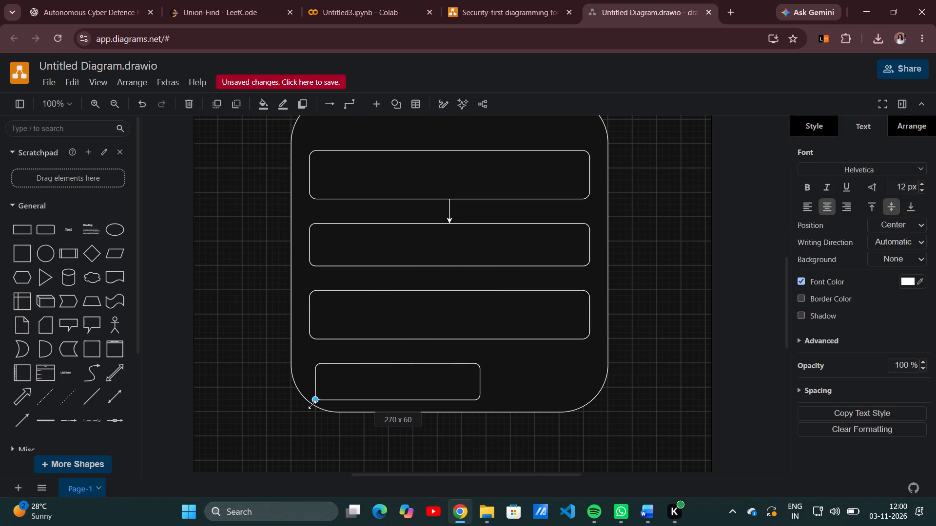
drag(312, 405, 313, 409)
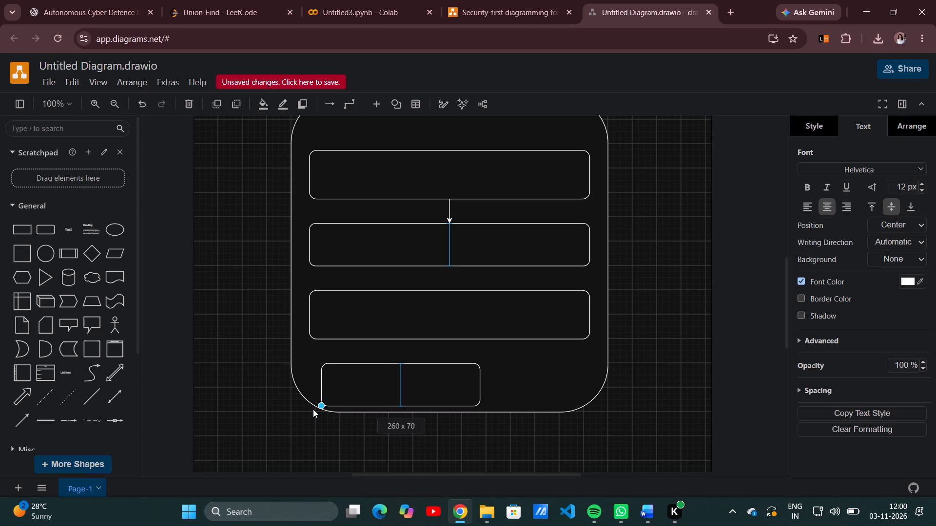
drag(313, 409, 311, 409)
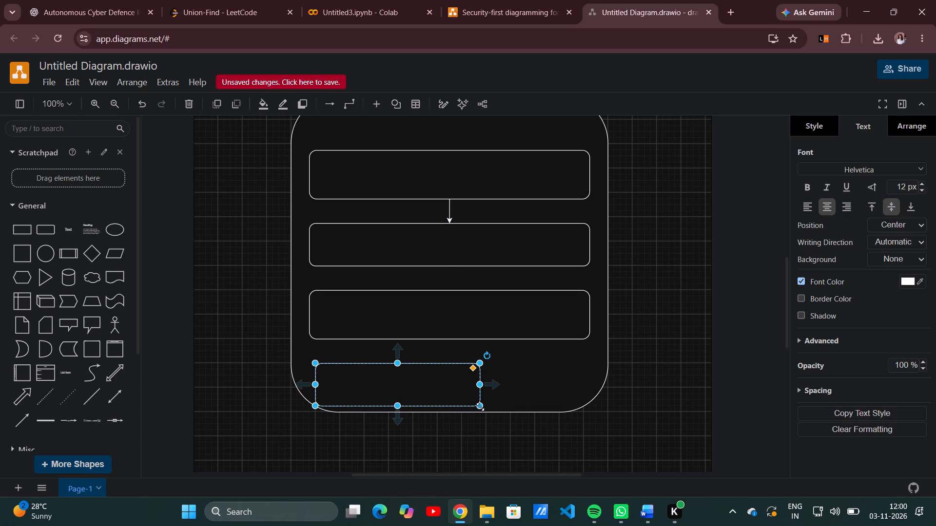
drag(480, 407, 590, 403)
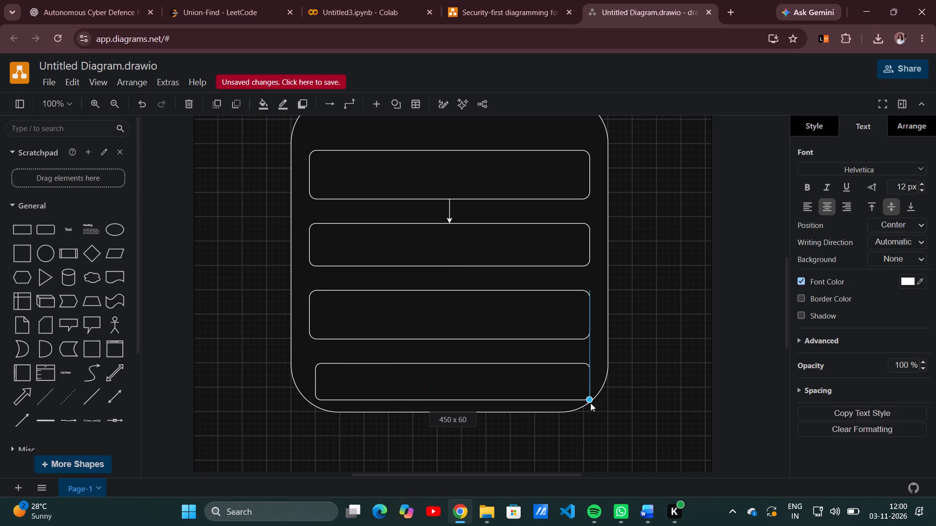
Extend the large rounded box's bottom edge to about 520 by 550, leaving space beneath the fourth inner box.
click(468, 412)
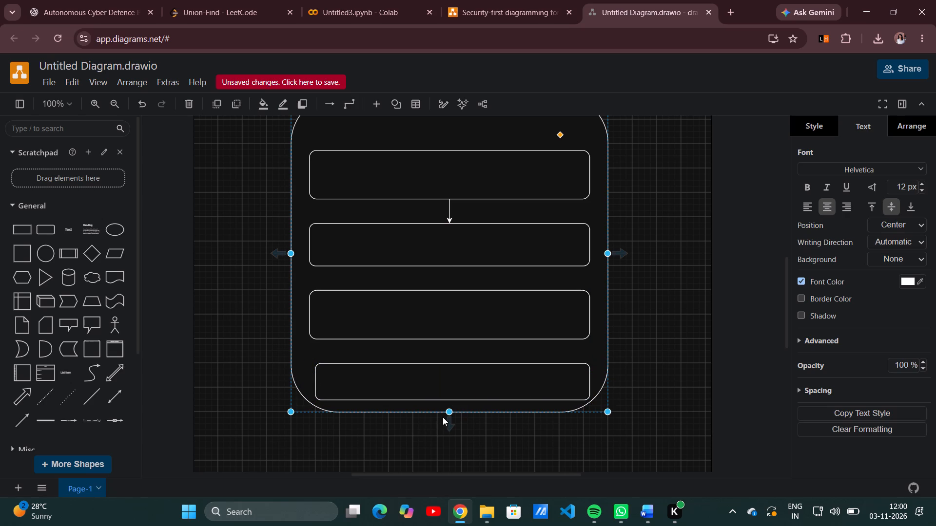
drag(448, 412, 448, 431)
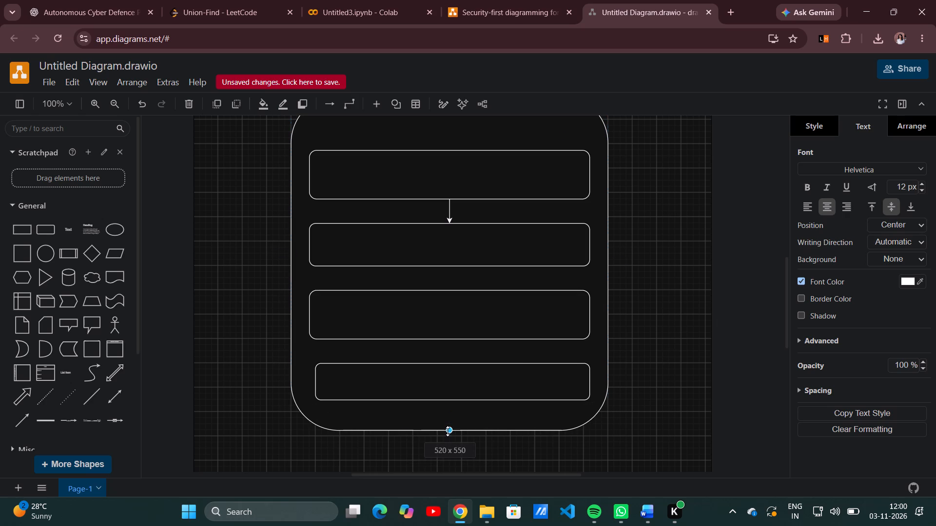
Nudge the fourth inner box toward the centre of the large box and resize it to about 460 by 70.
click(417, 393)
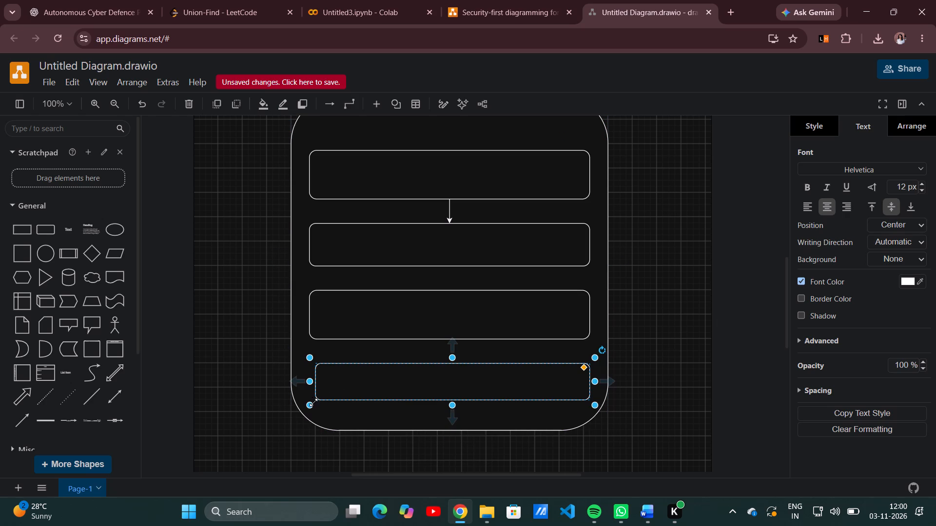
click(313, 402)
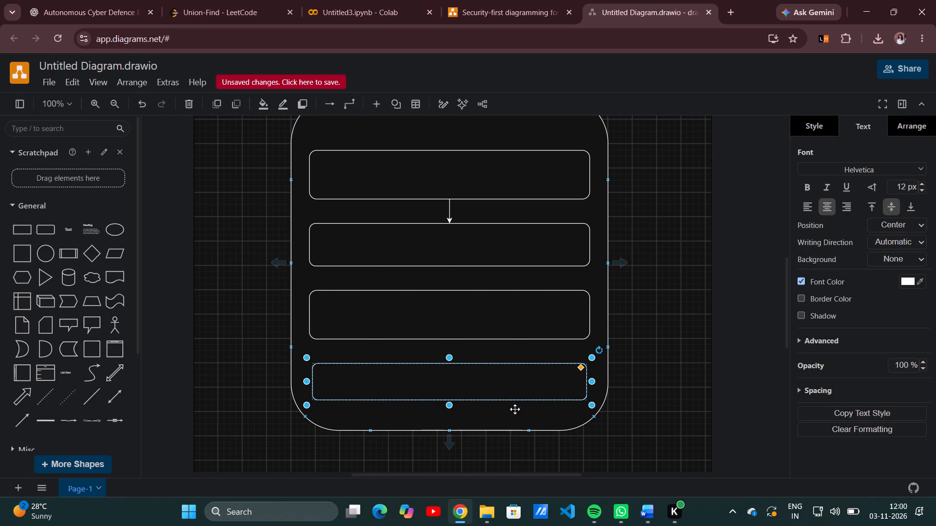
drag(448, 404, 451, 414)
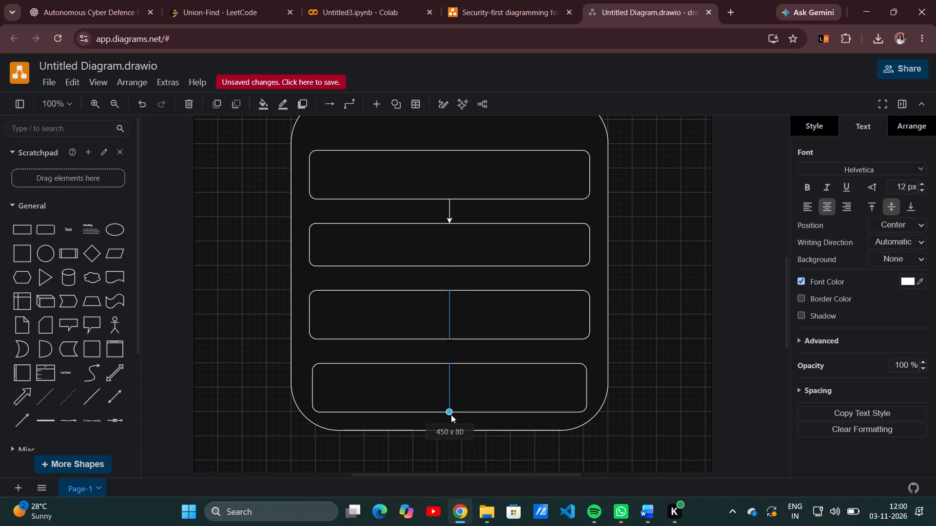
drag(451, 414, 451, 411)
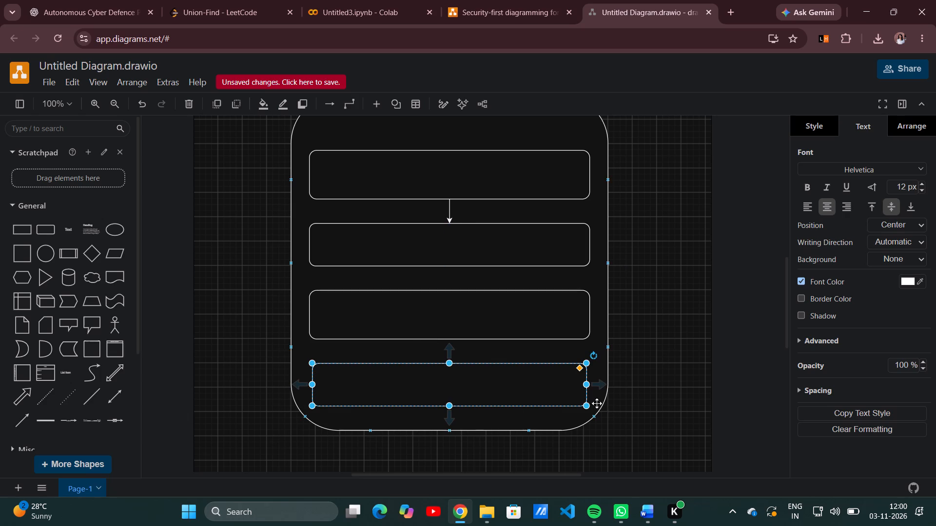
drag(587, 406, 591, 411)
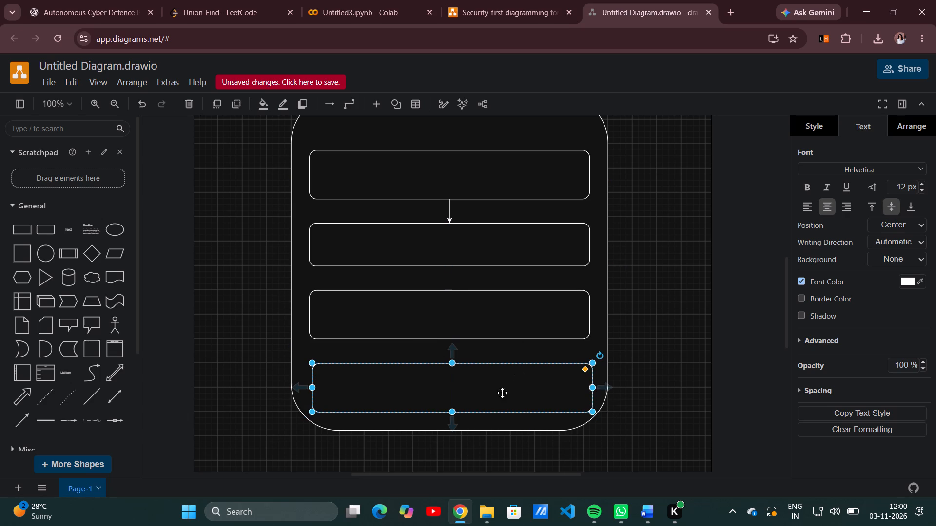
drag(453, 410, 452, 402)
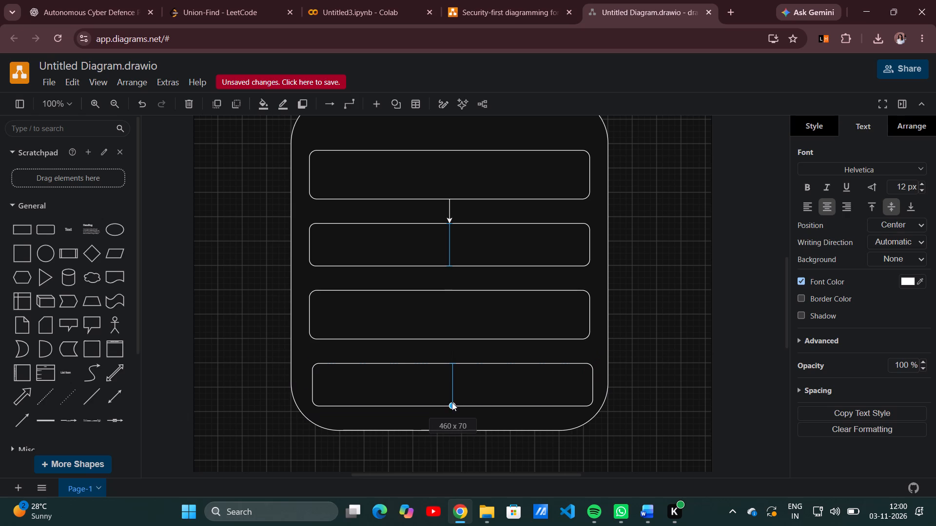
Reduce the heights of the third and first inner boxes to about 70, matching the second inner box.
click(492, 309)
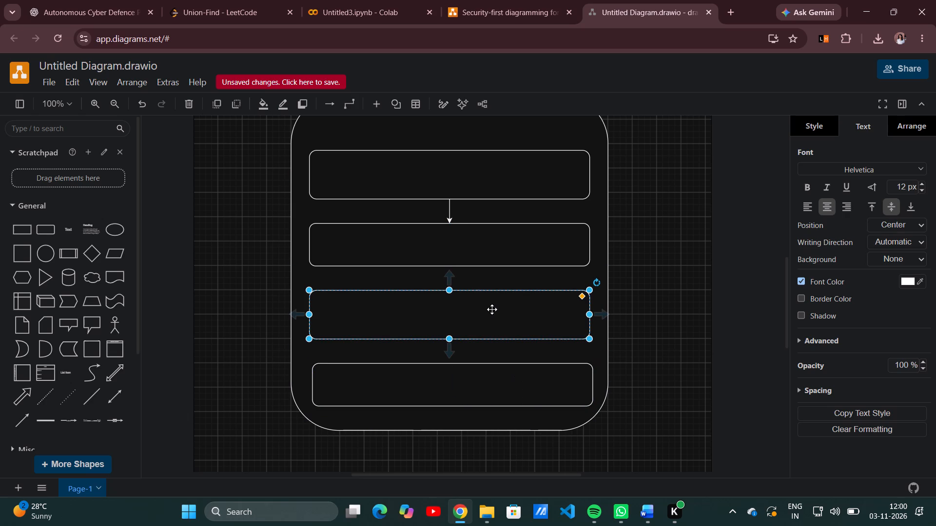
drag(450, 339, 451, 335)
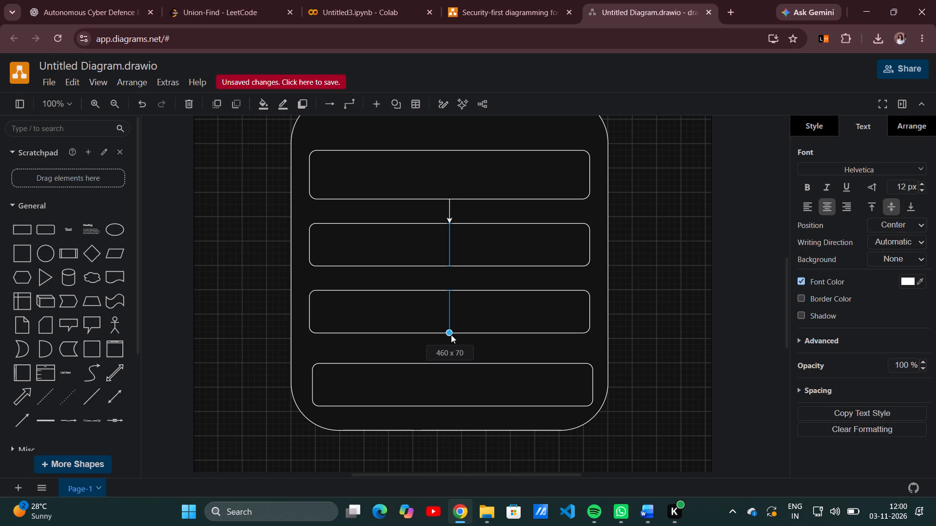
drag(451, 335, 451, 333)
click(447, 188)
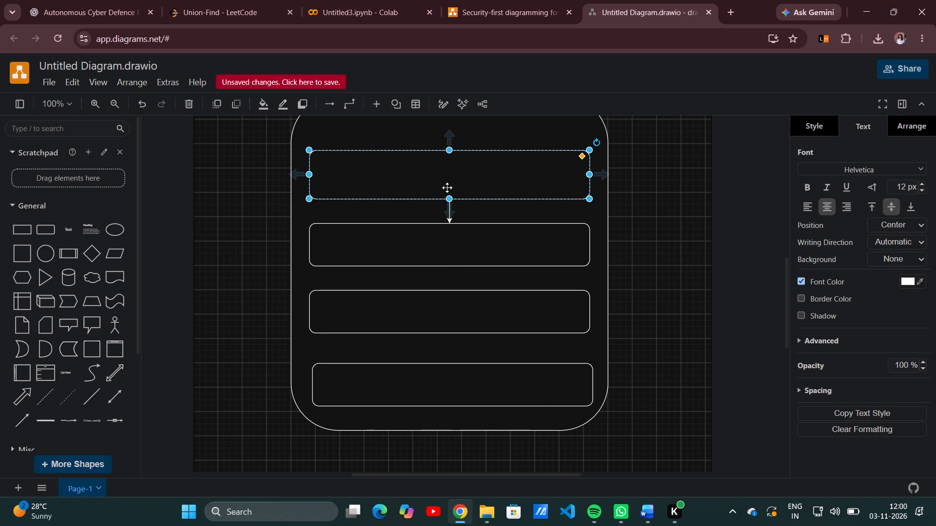
drag(450, 197, 450, 192)
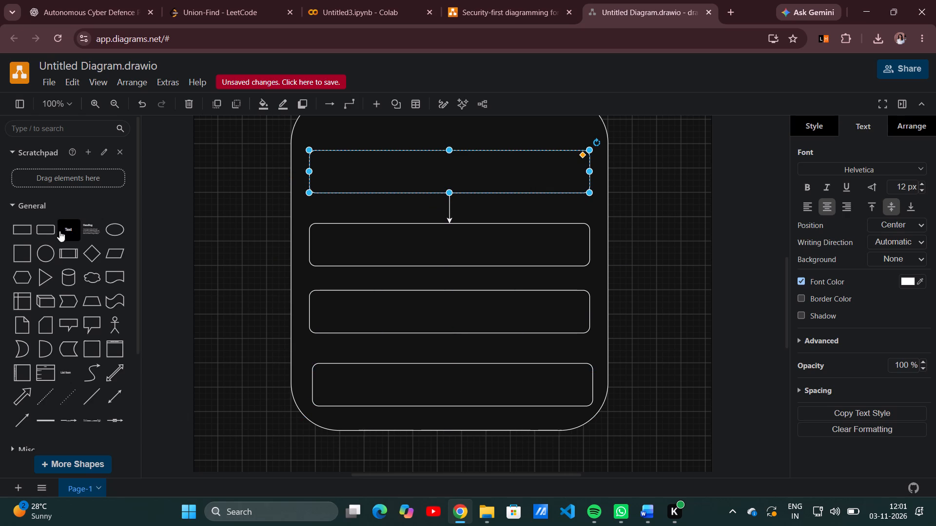
Connect the second inner box's bottom centre to the third inner box's top centre with a straight downward arrow.
click(19, 415)
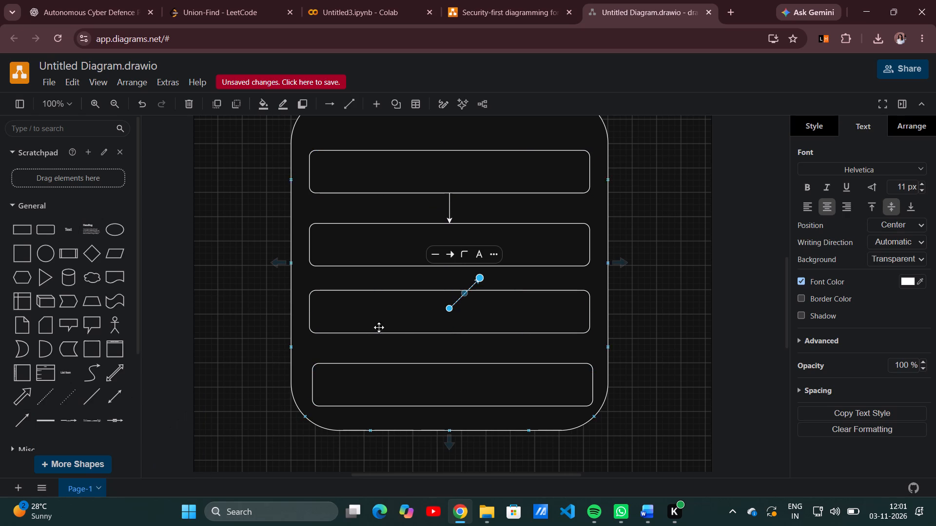
drag(448, 309, 452, 273)
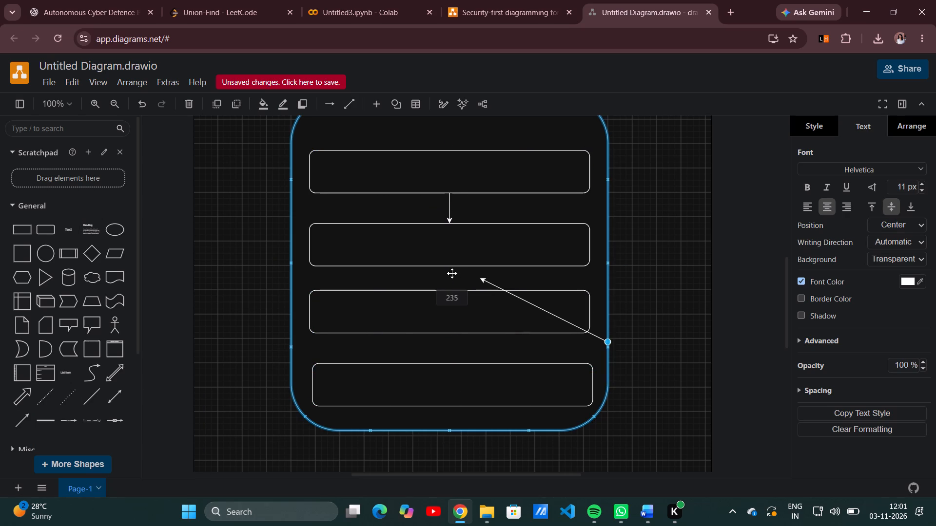
drag(452, 273, 448, 267)
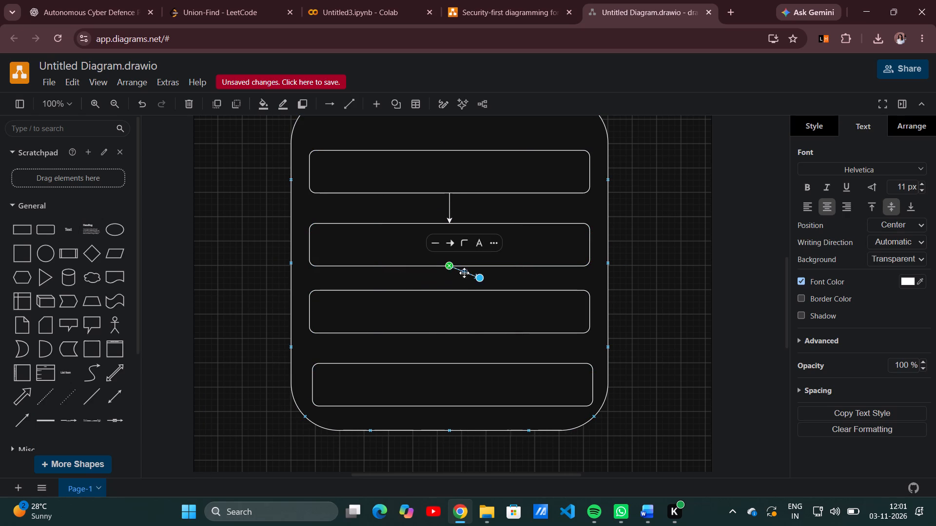
drag(483, 279, 457, 292)
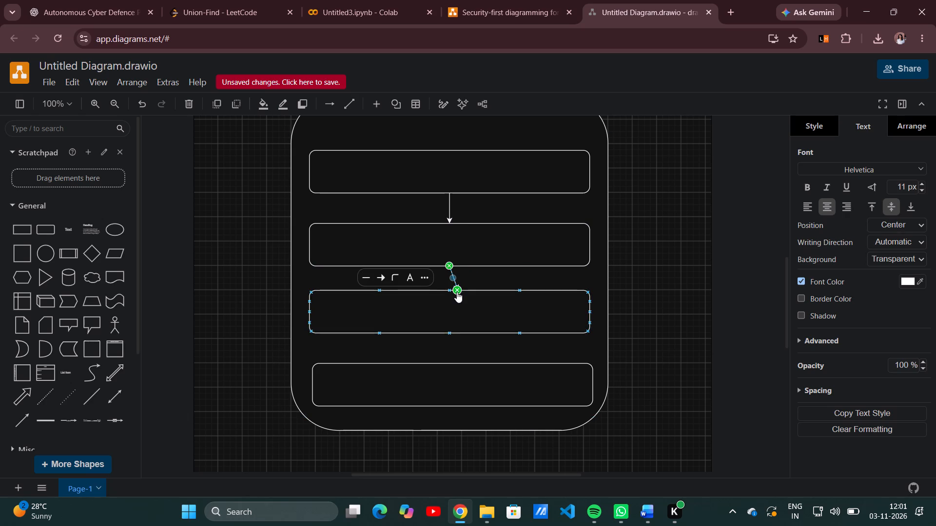
drag(455, 290, 450, 290)
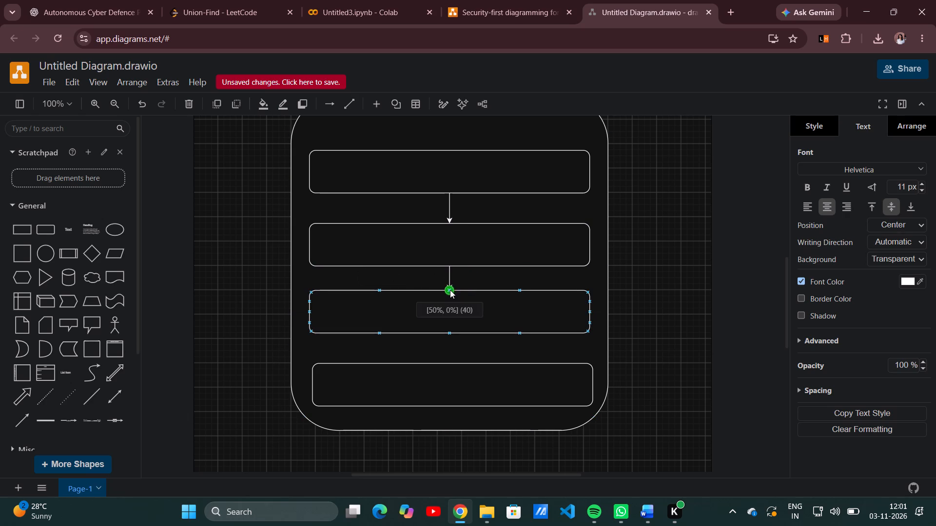
Connect the third inner box's bottom centre to the fourth inner box's top edge near its centre with a downward arrow.
click(15, 428)
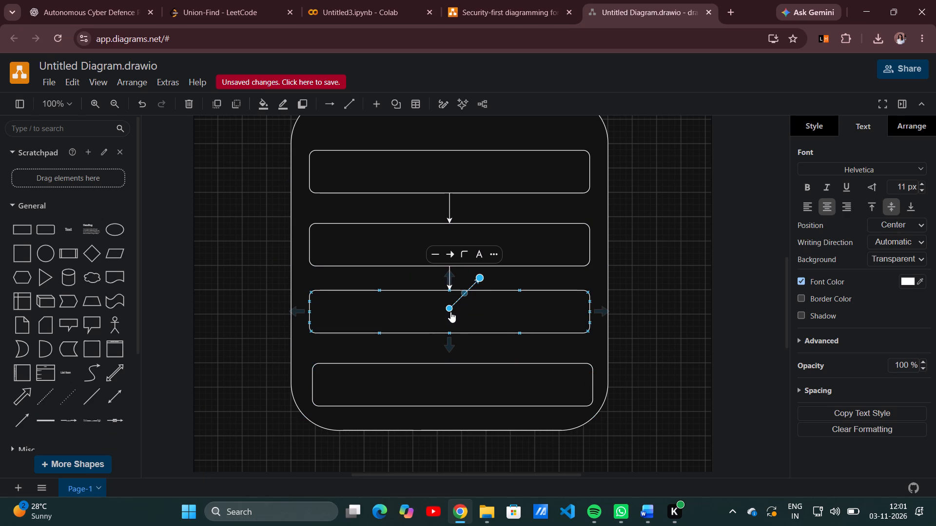
drag(449, 311, 449, 331)
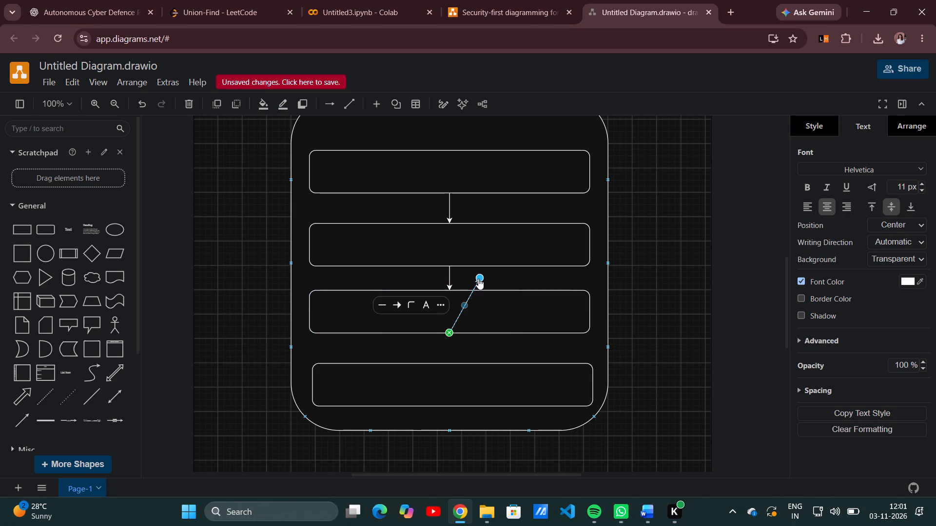
drag(480, 276, 450, 361)
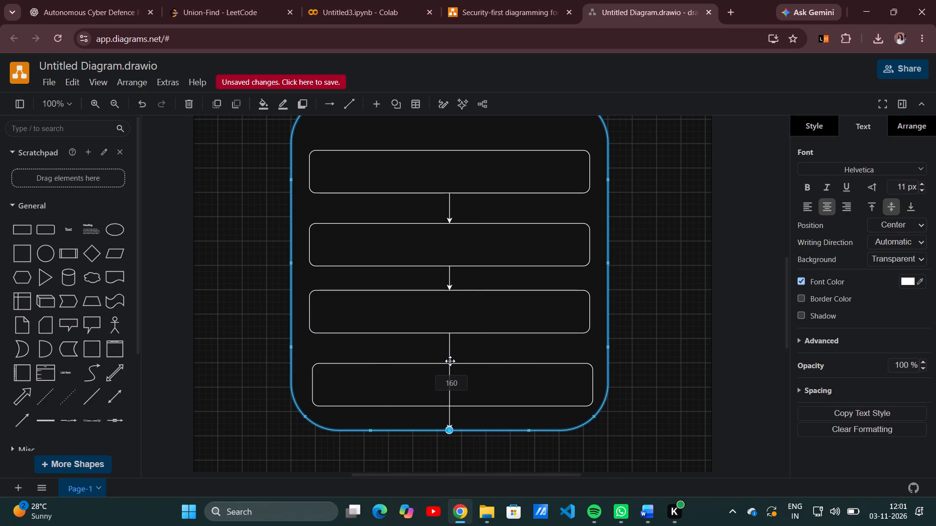
drag(450, 361, 450, 366)
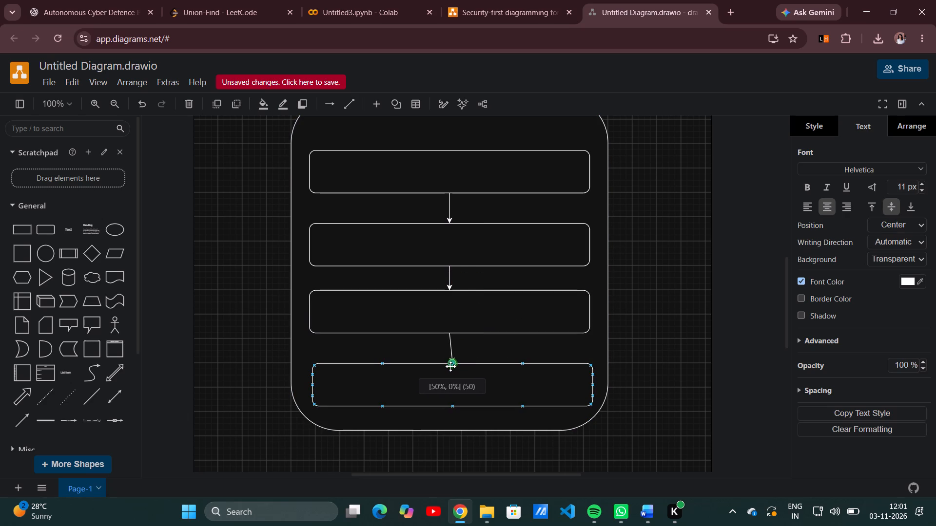
drag(450, 366, 448, 367)
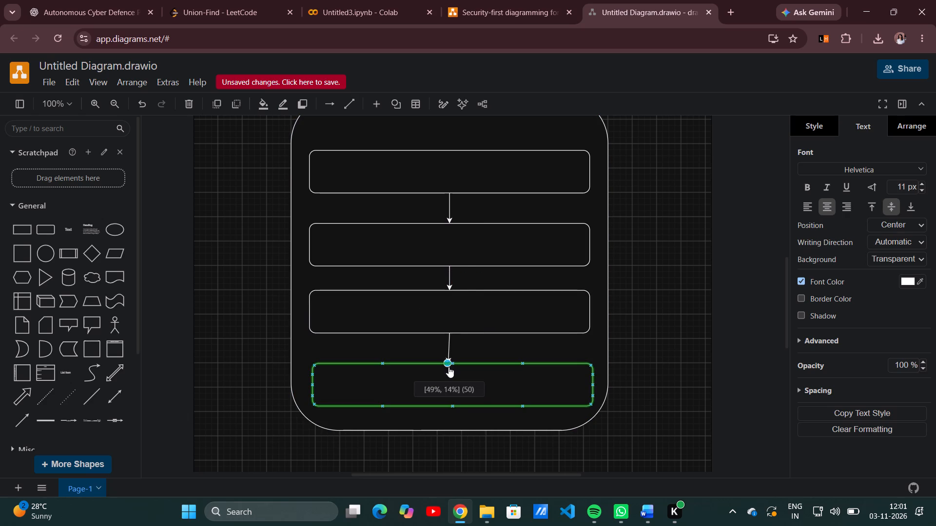
click(497, 388)
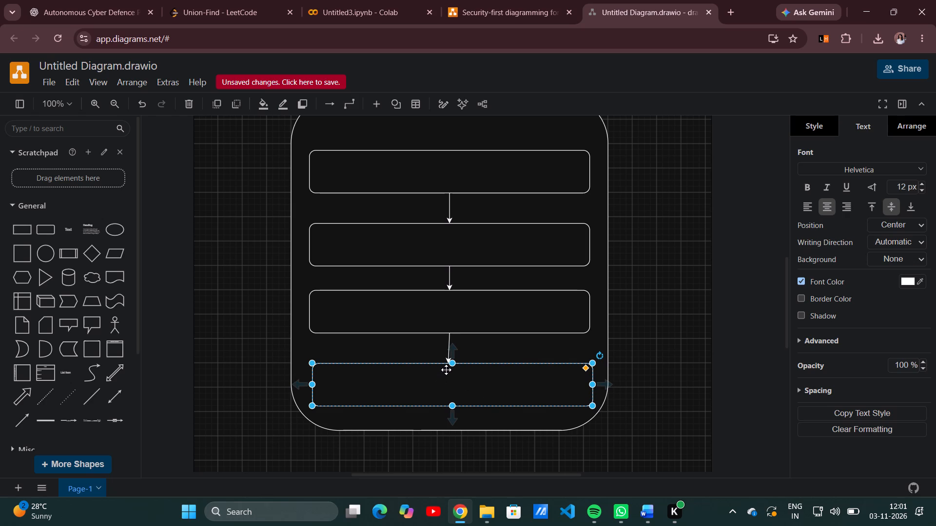
click(448, 354)
drag(445, 363, 448, 367)
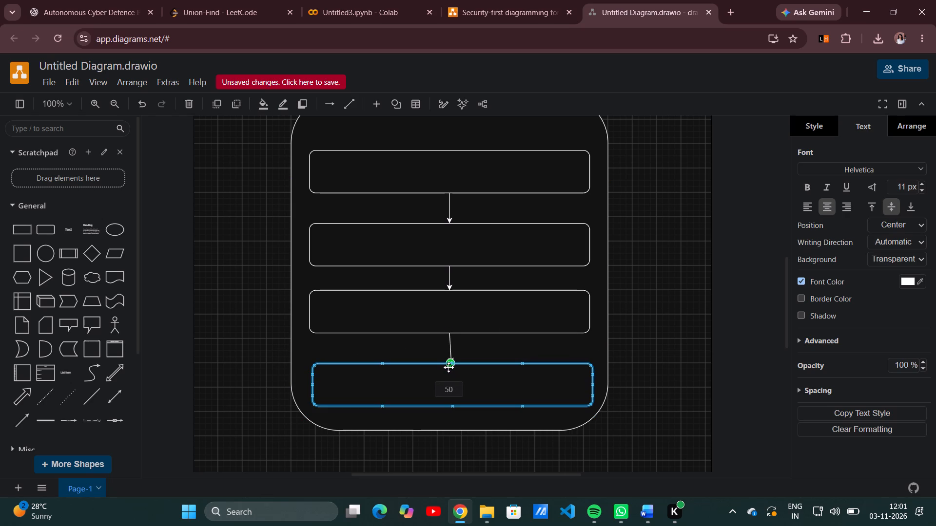
drag(448, 367, 449, 367)
Shift the fourth inner box sideways to line up with the three inner boxes above and straighten its incoming arrow.
click(462, 390)
click(462, 390)
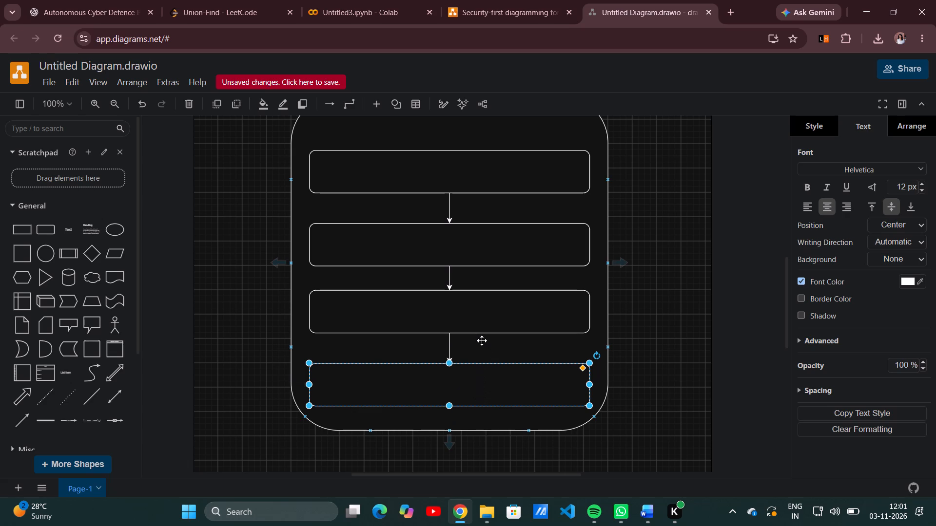
Check ChatGPT's layout after the Report Agent and place a new rounded rectangle beneath the large box at about 340, 900.
scroll(482, 340, down, 2)
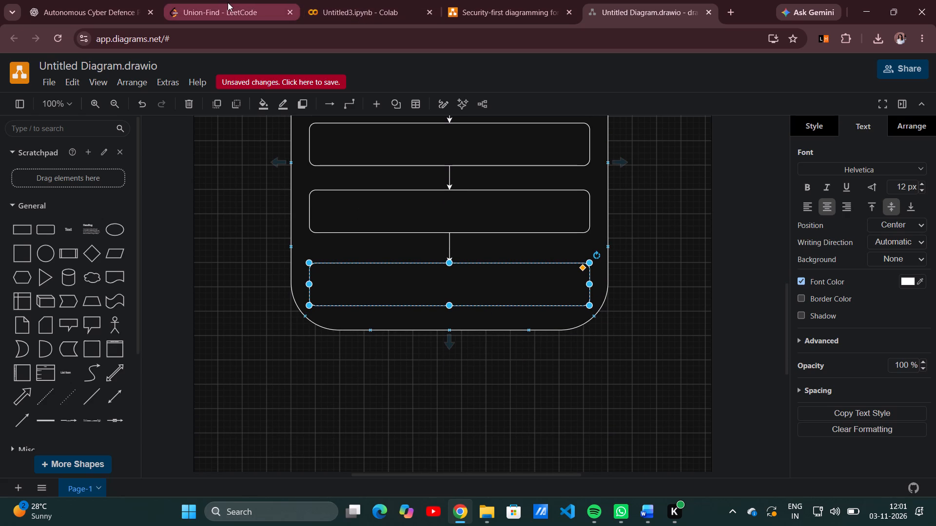
click(99, 1)
scroll(452, 211, down, 1)
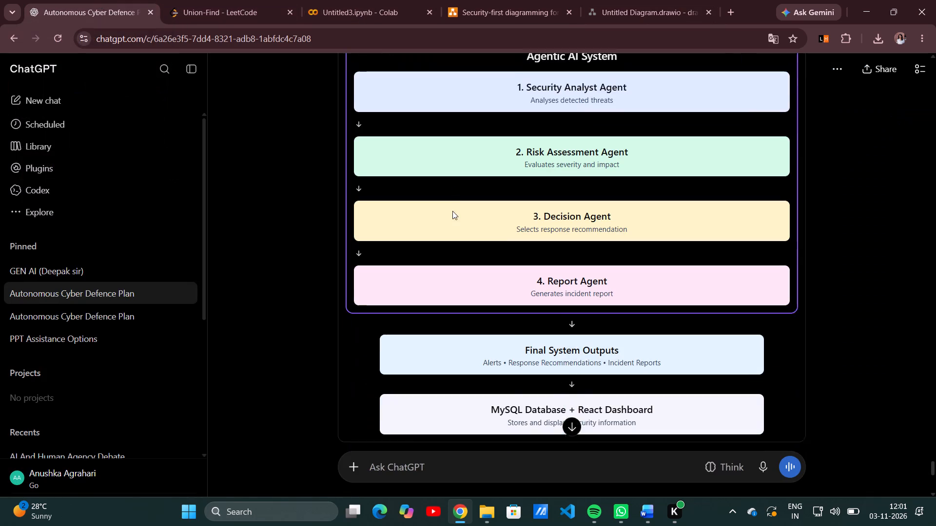
scroll(452, 211, down, 3)
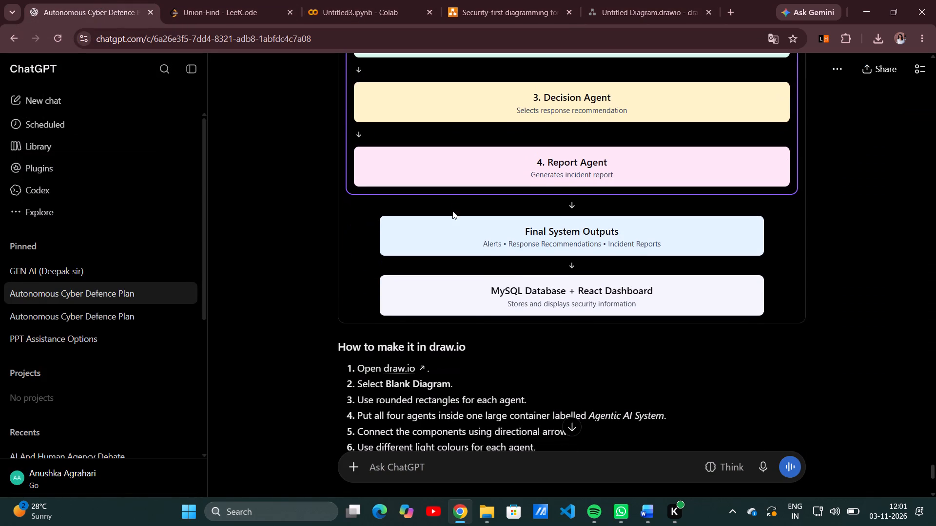
click(633, 9)
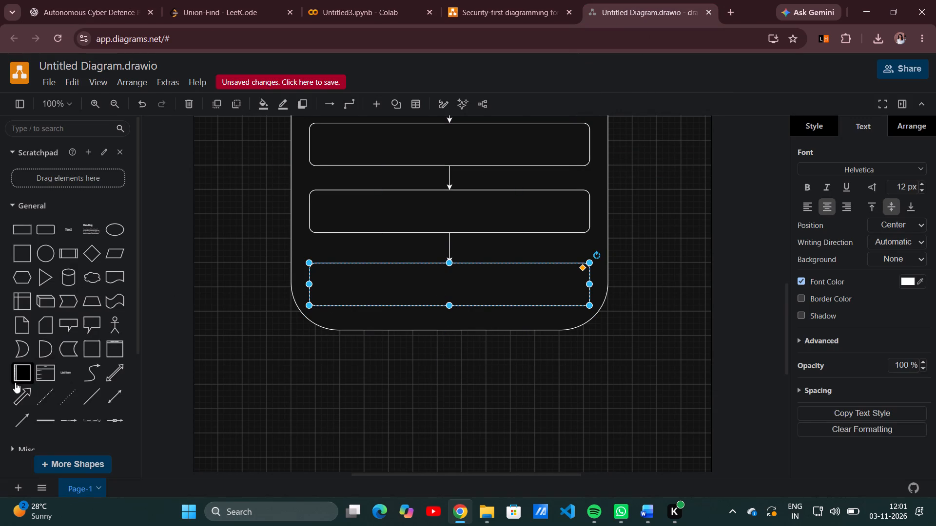
click(45, 225)
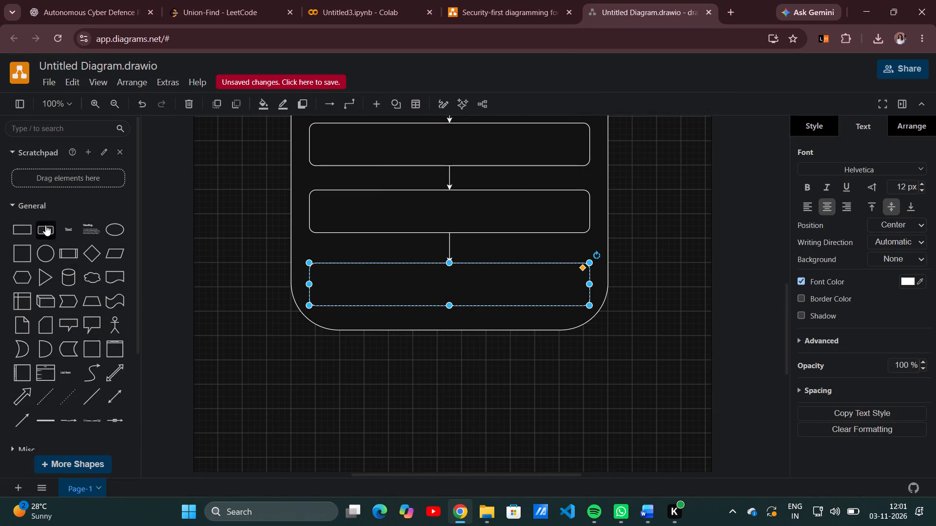
drag(452, 287, 435, 368)
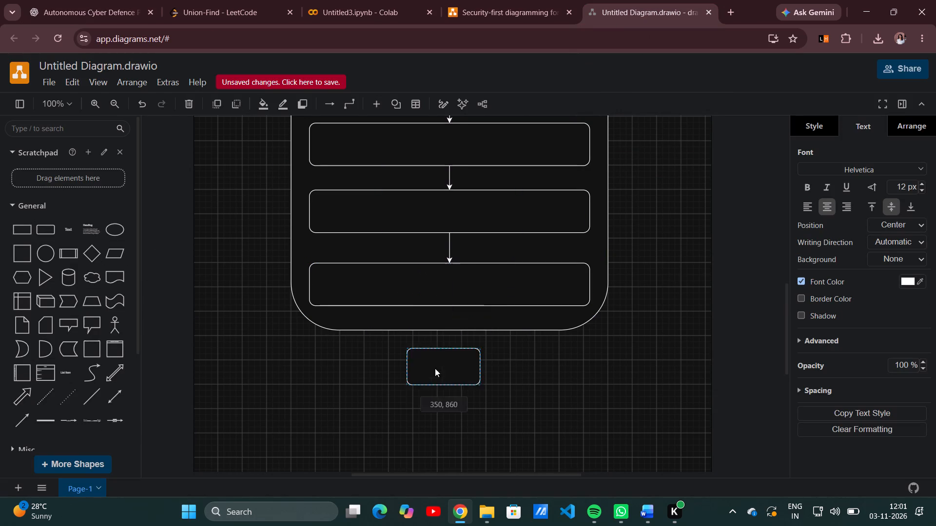
drag(435, 368, 429, 386)
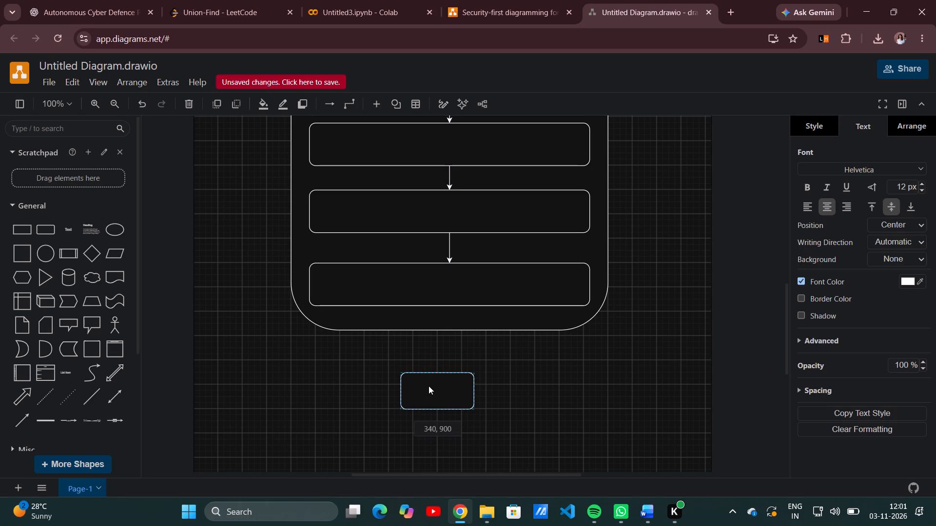
drag(429, 386, 429, 389)
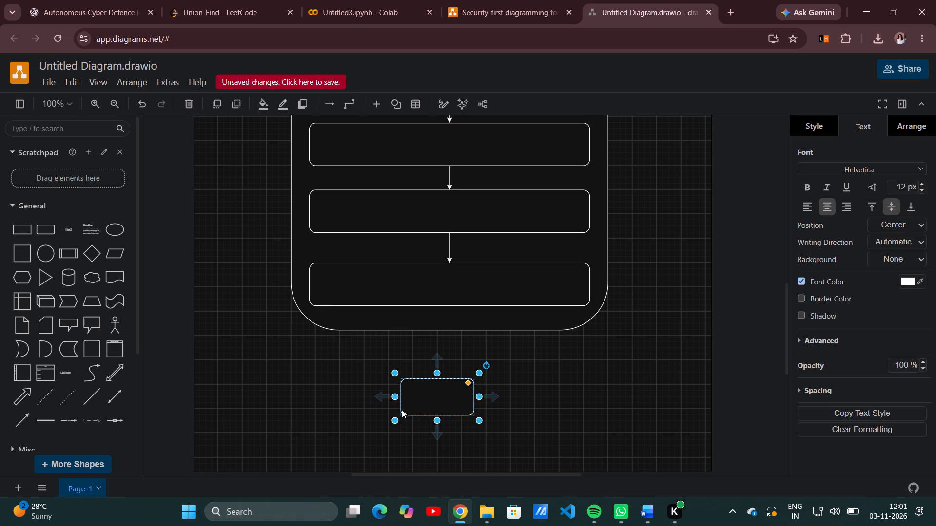
drag(428, 397, 431, 388)
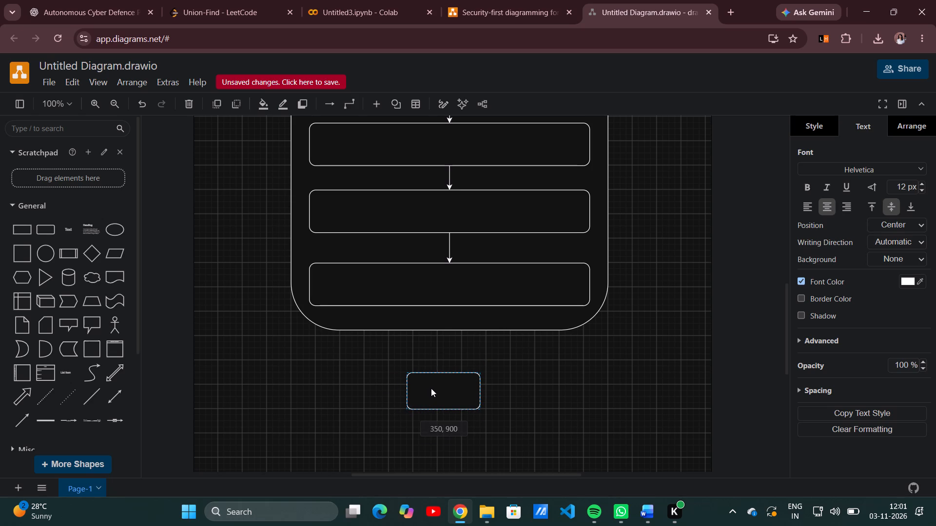
drag(431, 388, 430, 390)
Widen the new rounded rectangle to the full width of the large box, about 520 by 90.
drag(395, 413, 375, 413)
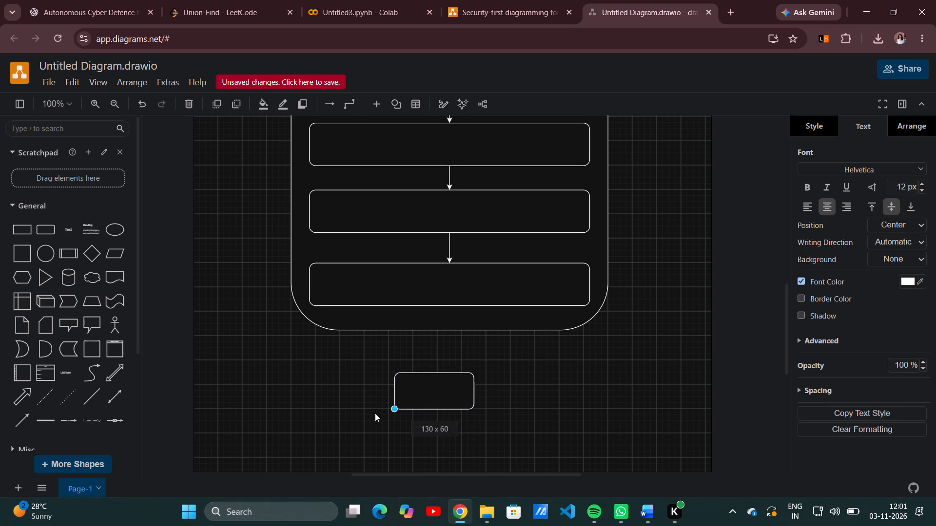
drag(375, 413, 288, 432)
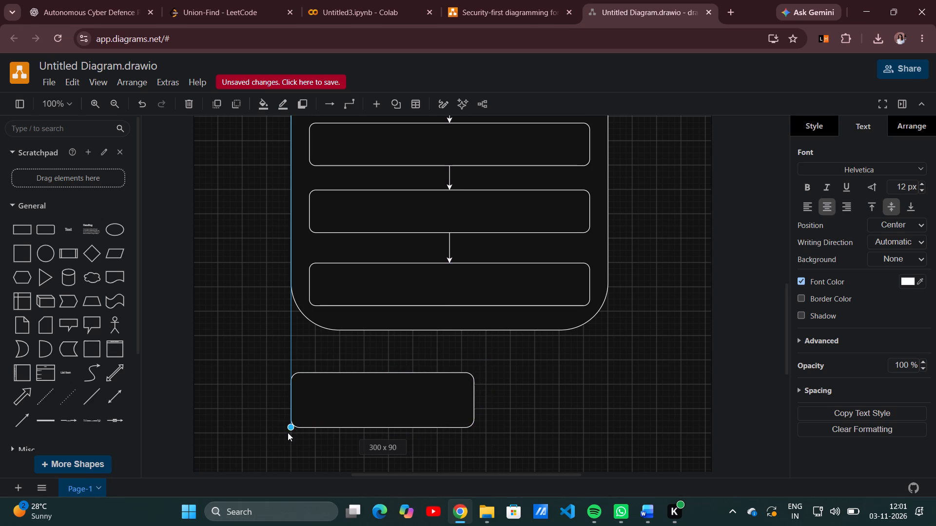
drag(288, 432, 288, 429)
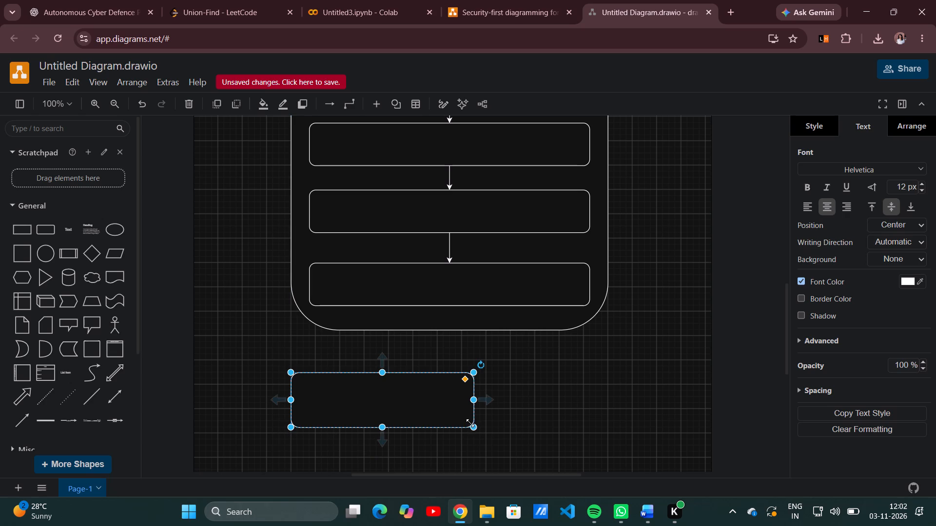
drag(471, 423, 604, 423)
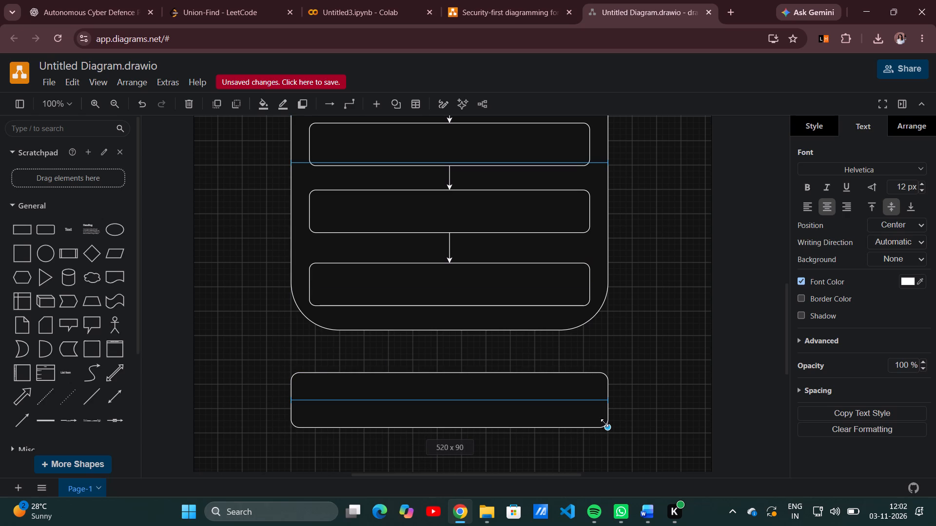
drag(604, 423, 604, 424)
Draw a short straight downward arrow from the bottom centre of the rounded box beneath the large box.
scroll(604, 424, up, 2)
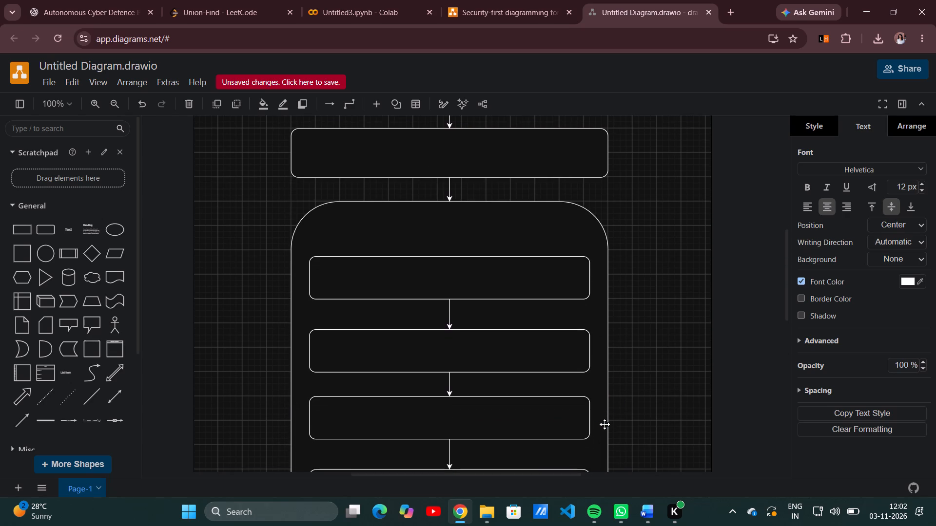
scroll(604, 424, up, 1)
scroll(604, 424, down, 2)
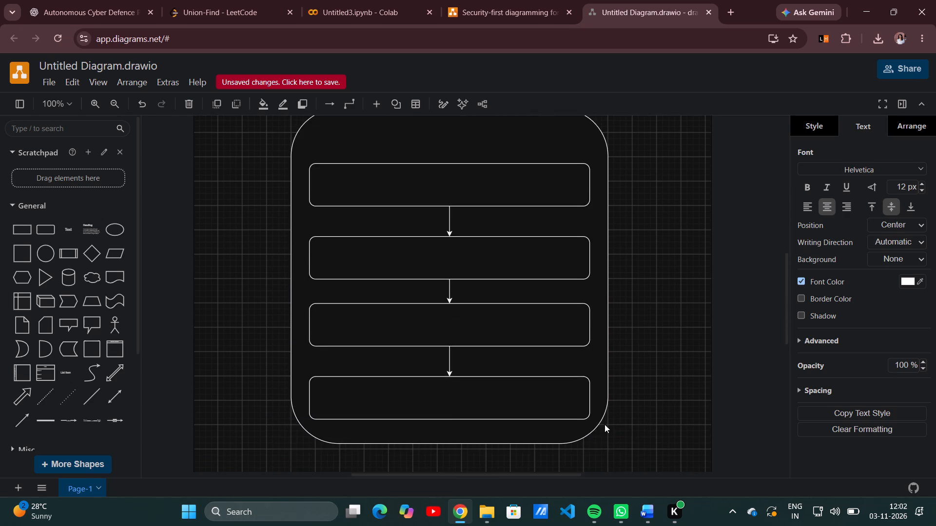
scroll(604, 424, down, 2)
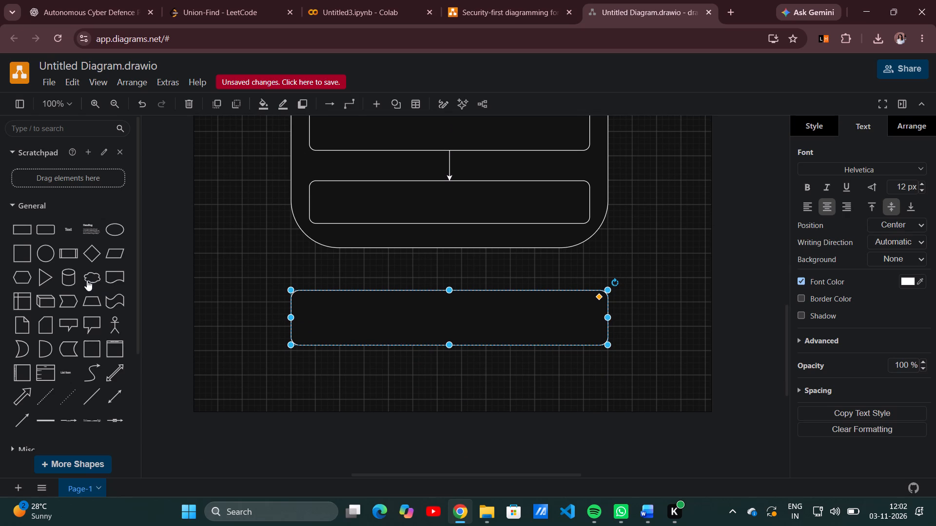
click(15, 412)
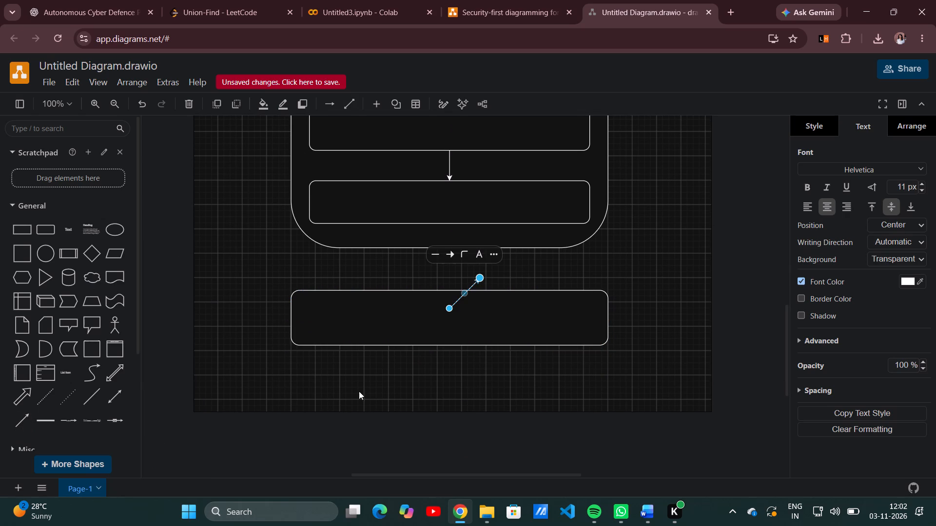
drag(449, 309, 440, 365)
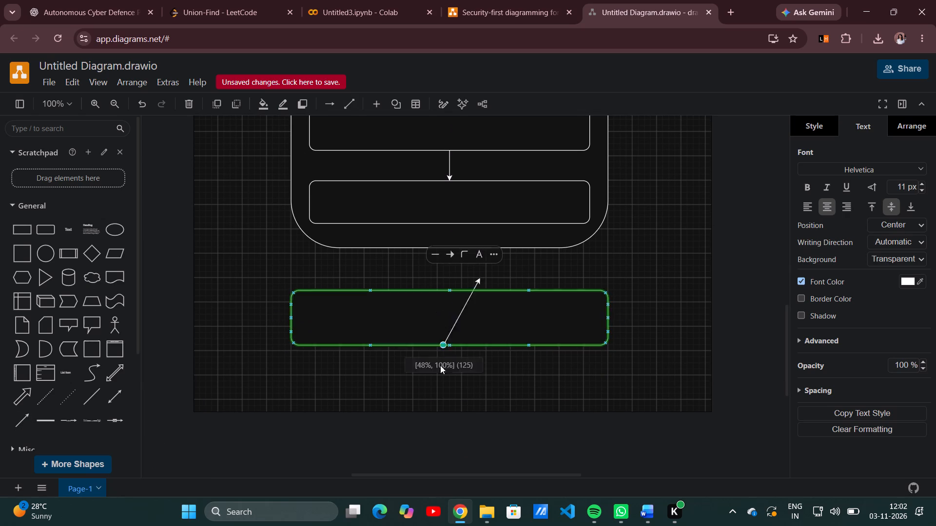
drag(440, 365, 448, 349)
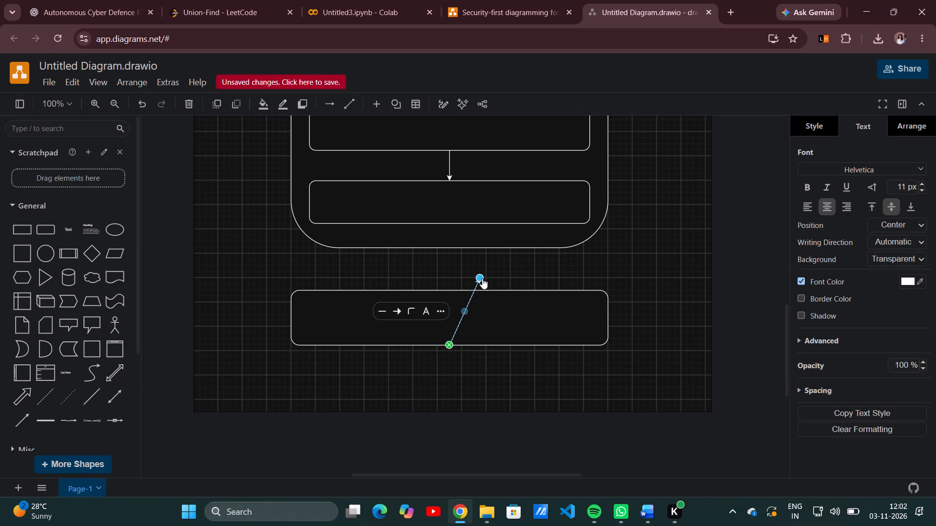
drag(482, 277, 452, 370)
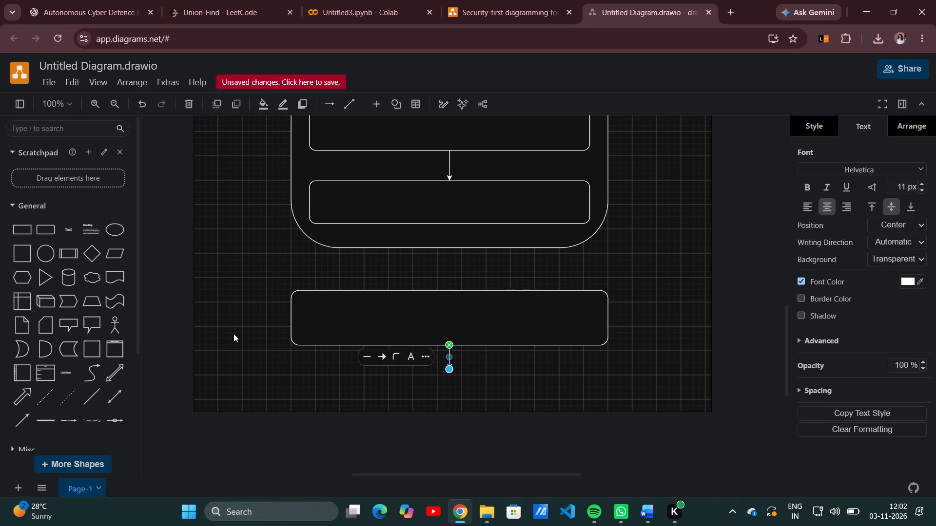
click(43, 232)
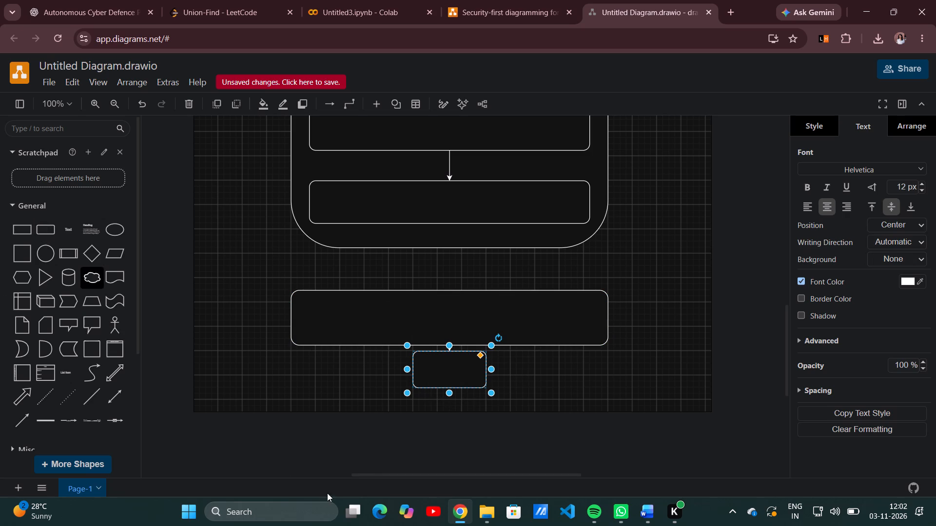
drag(452, 363, 454, 389)
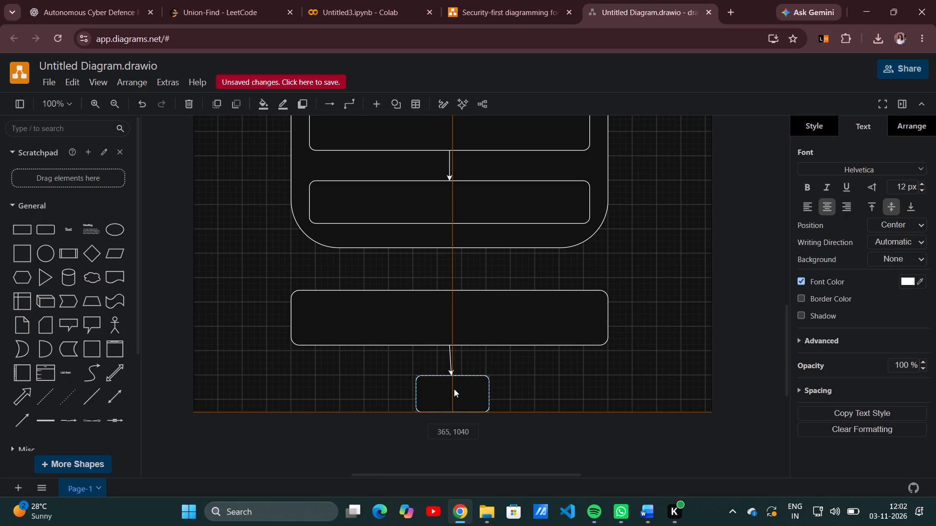
drag(454, 389, 451, 390)
drag(406, 416, 298, 422)
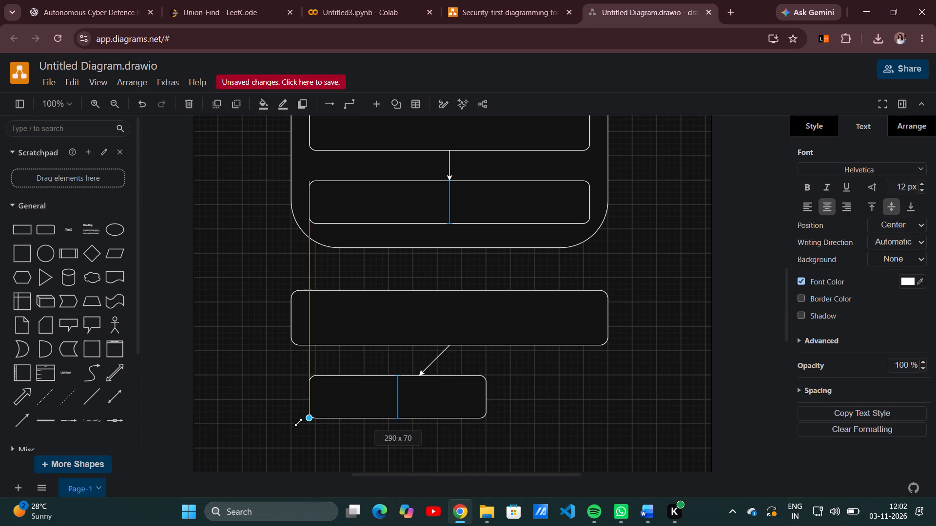
drag(298, 422, 283, 429)
drag(485, 424, 533, 433)
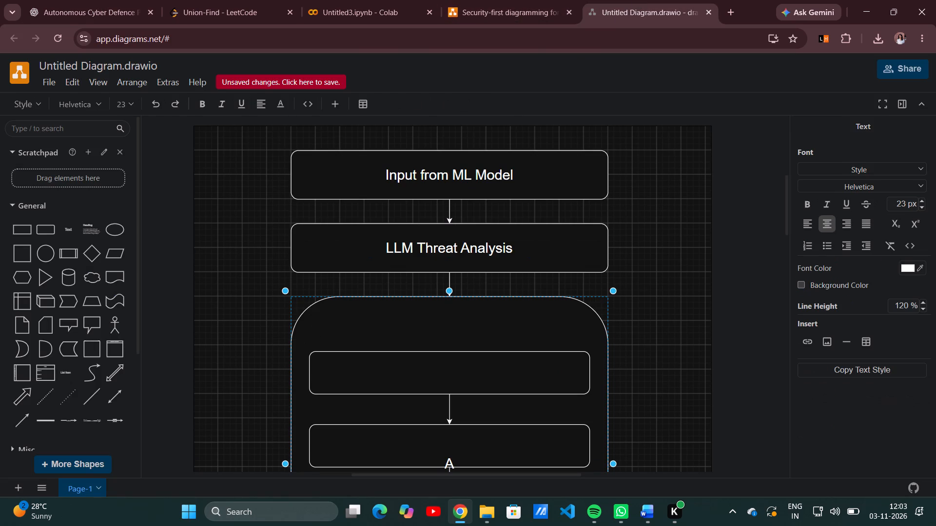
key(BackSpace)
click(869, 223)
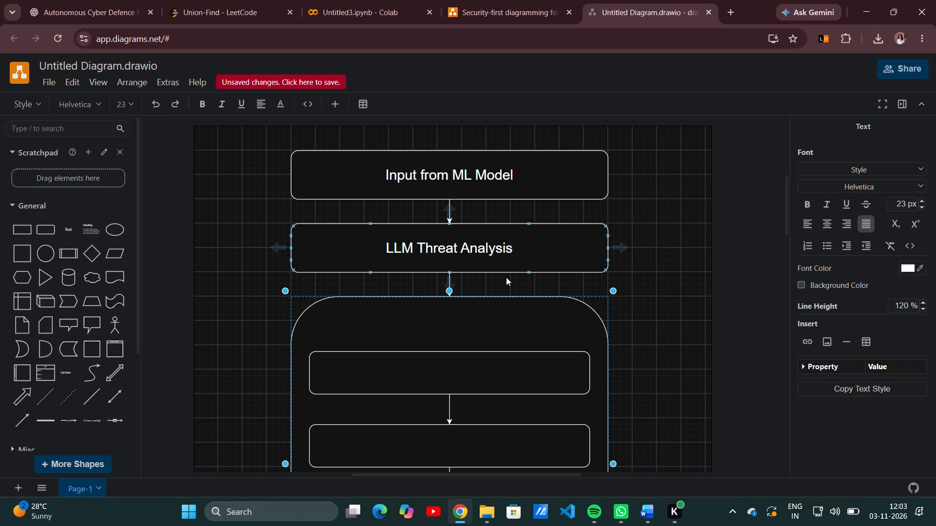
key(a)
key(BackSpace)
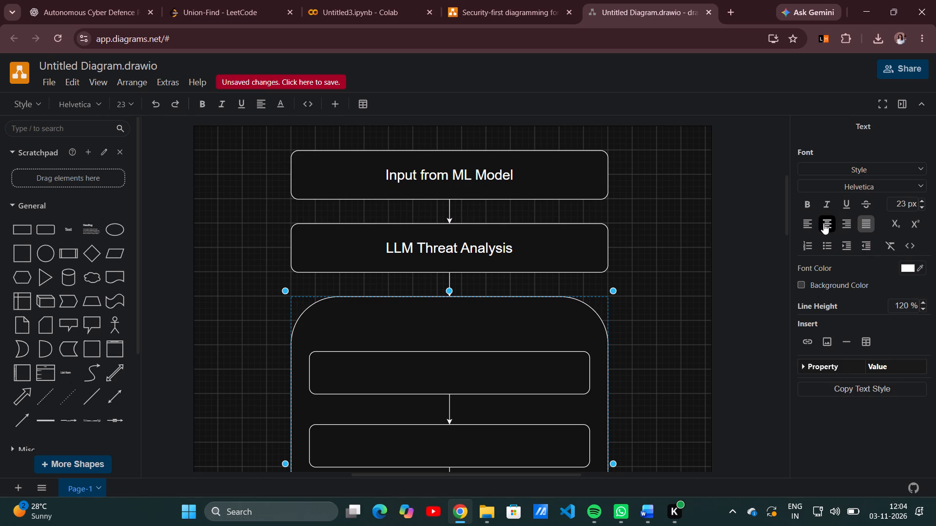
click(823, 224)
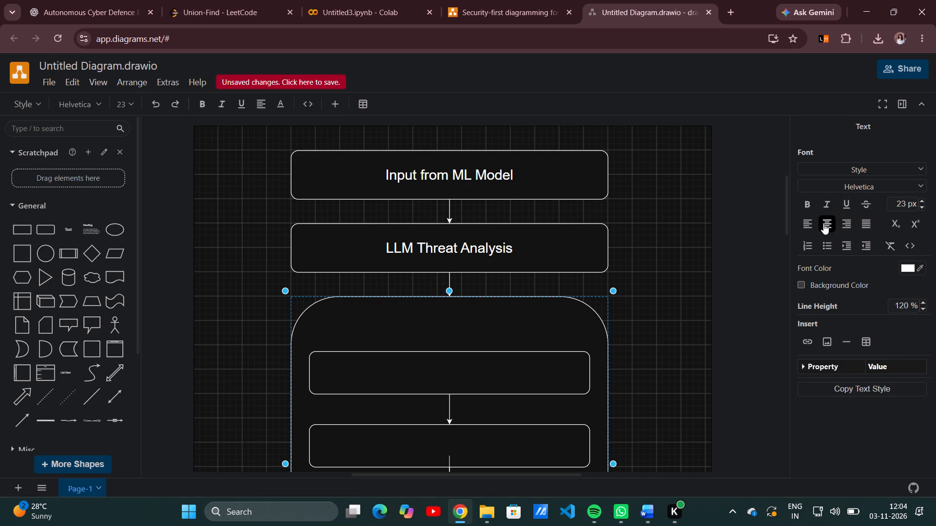
Search the web for PSIT ERP in a new tab, open the PSIT Kanpur site and sign in to the student account.
click(725, 8)
text(PSIT ERP)
key(Return)
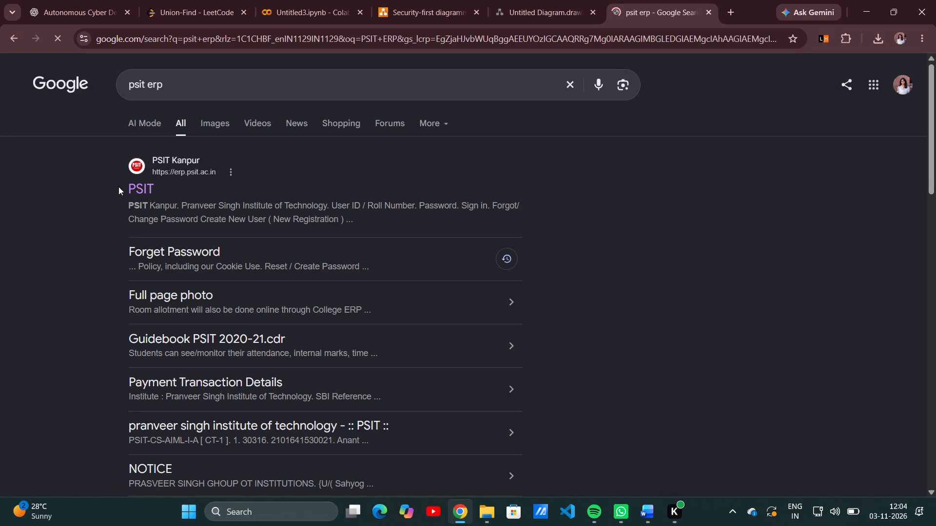
click(133, 188)
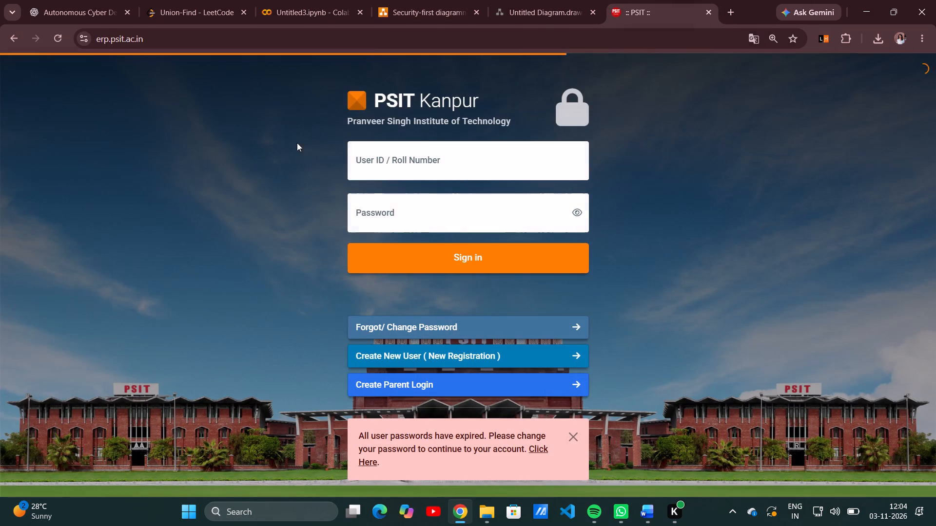
click(391, 264)
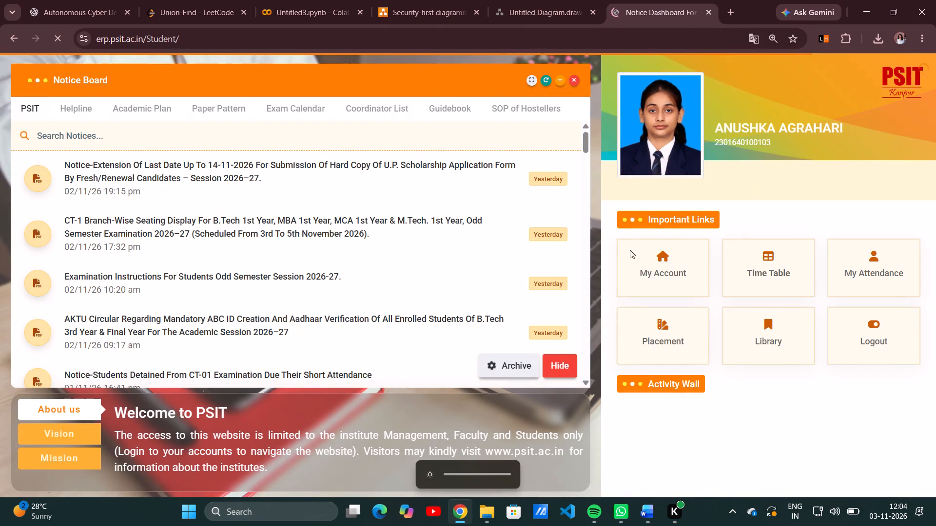
Open the student's My Account dashboard and review the date-wise records in My Attendance Detail.
click(638, 276)
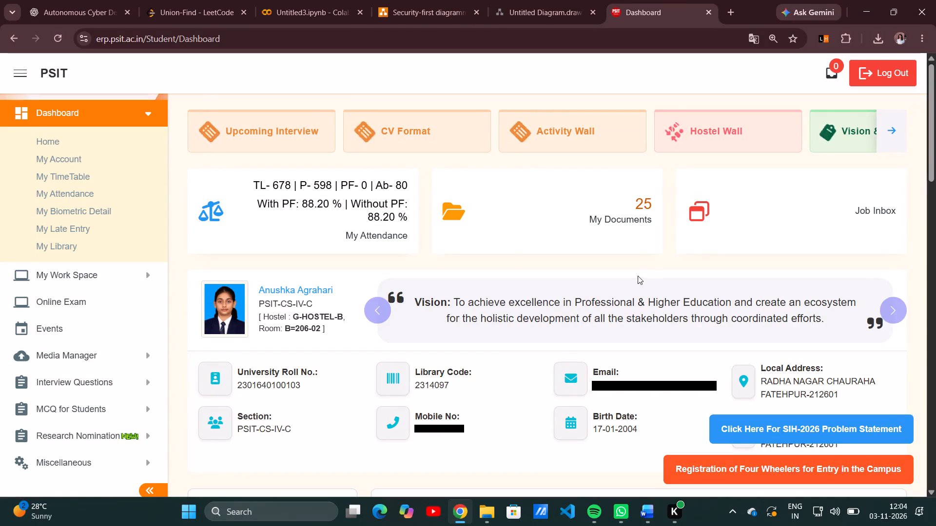
click(284, 235)
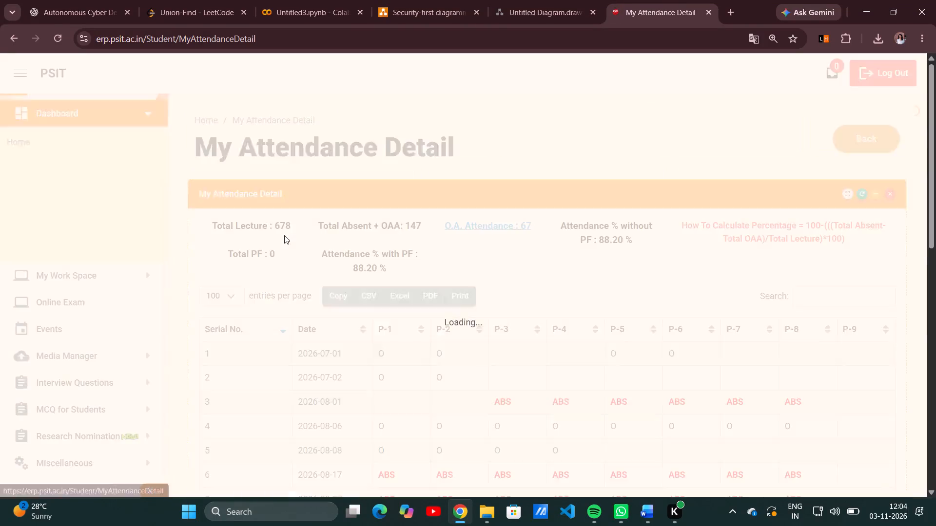
scroll(284, 235, down, 8)
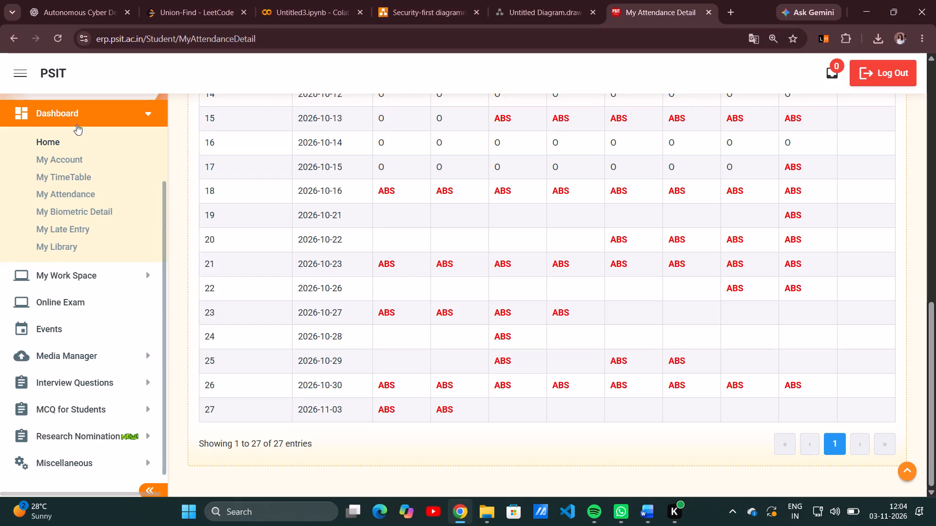
Open the Student Attendance Request form from the account dashboard and set the request date range to 2026-10-29 to 2026-10-29.
click(63, 159)
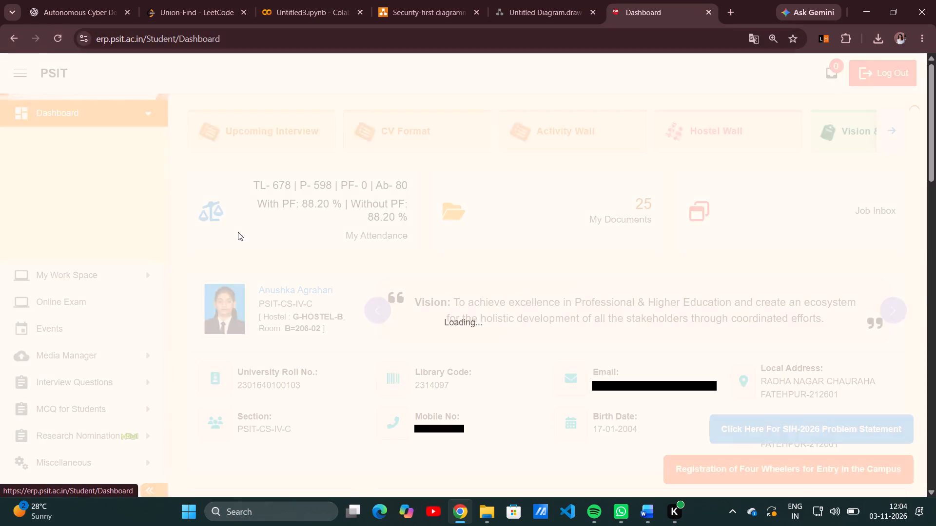
scroll(447, 241, down, 7)
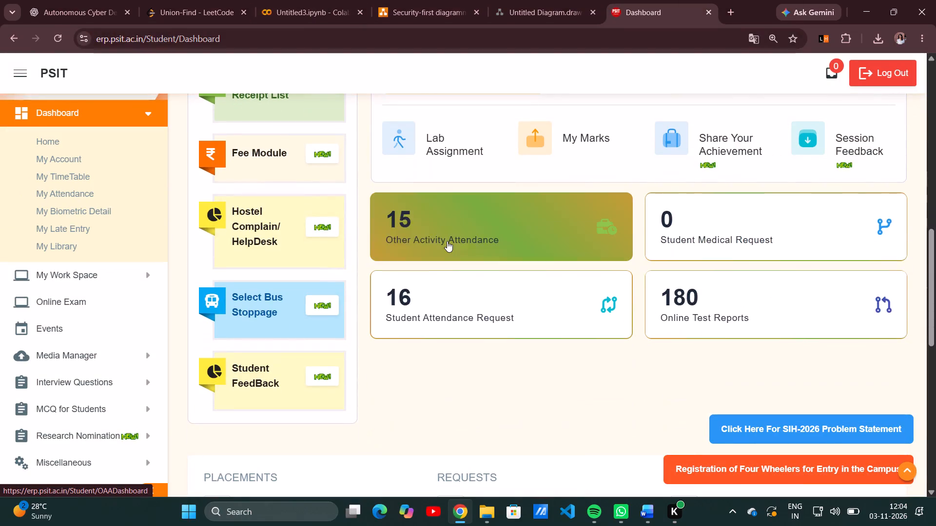
click(489, 337)
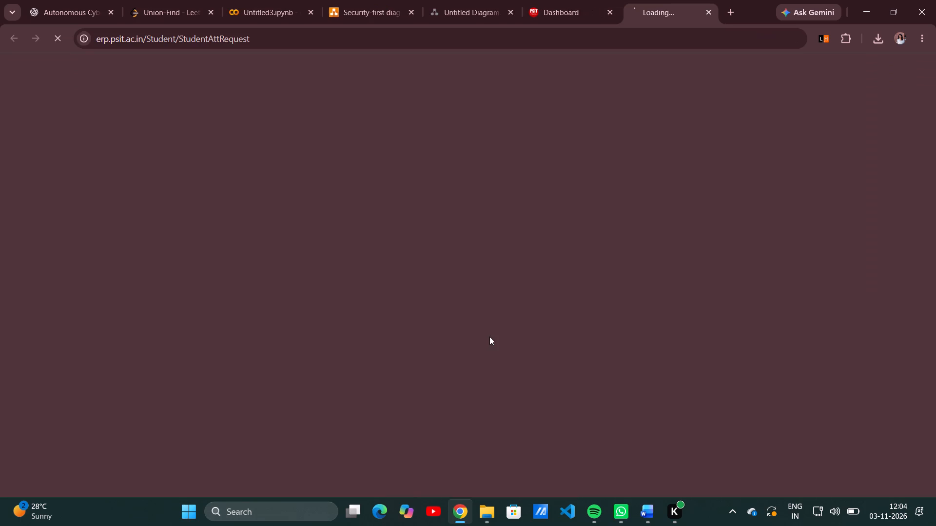
scroll(489, 337, down, 1)
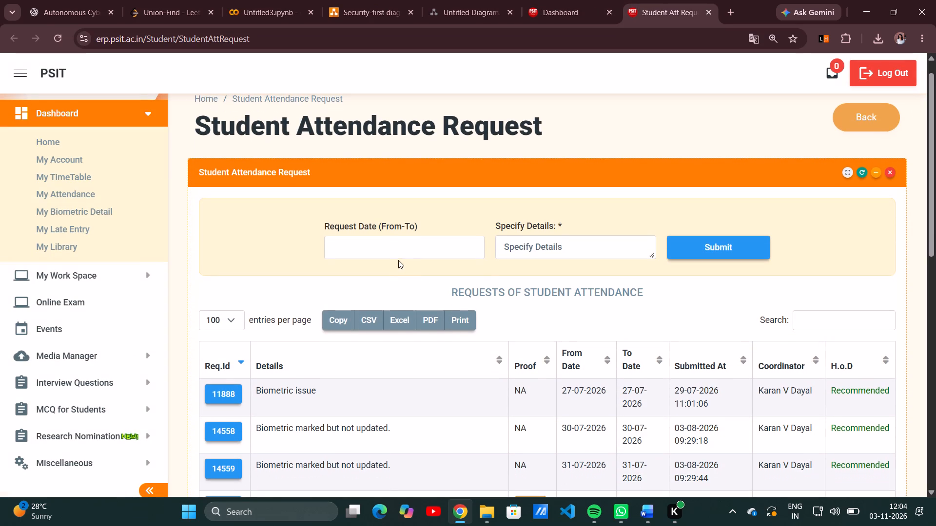
click(390, 248)
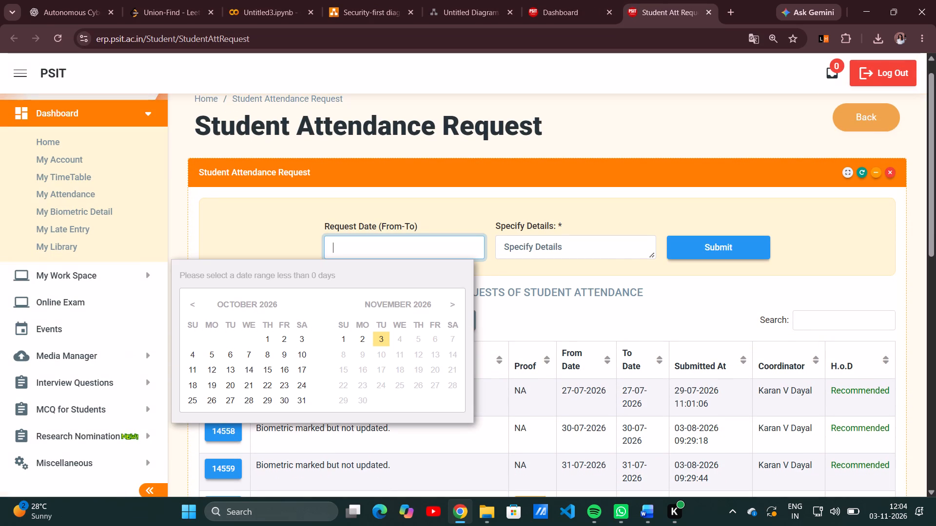
click(266, 398)
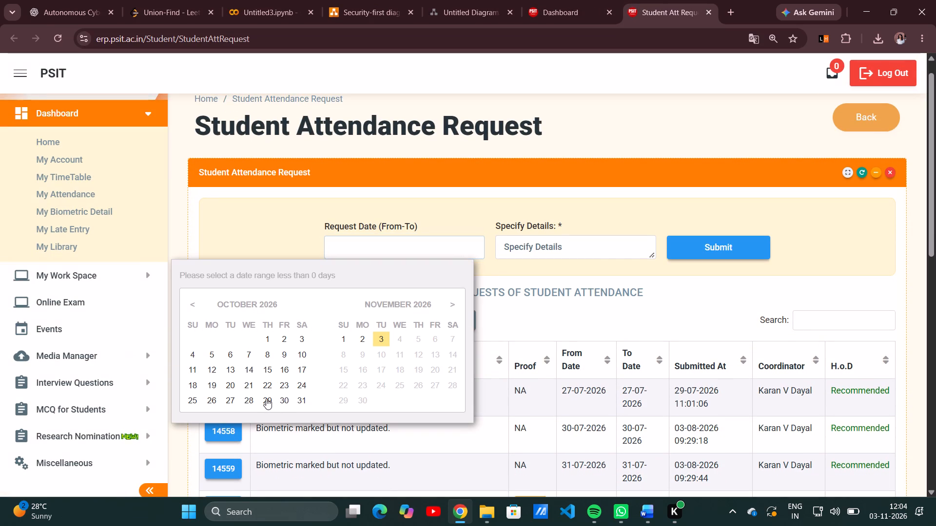
click(266, 398)
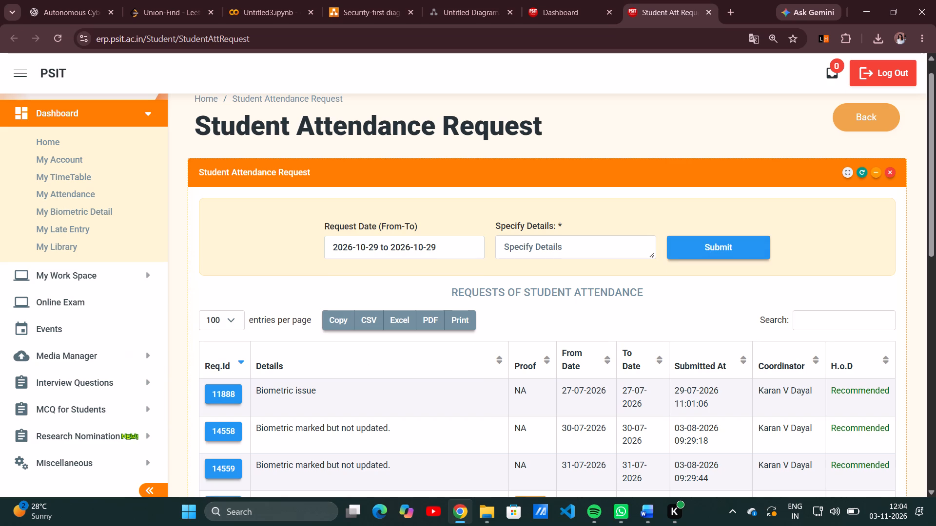
Enter the details "In 3rd lecture the biometric came late and in 5th and 6th lecture biometric not came." and submit the form.
click(587, 245)
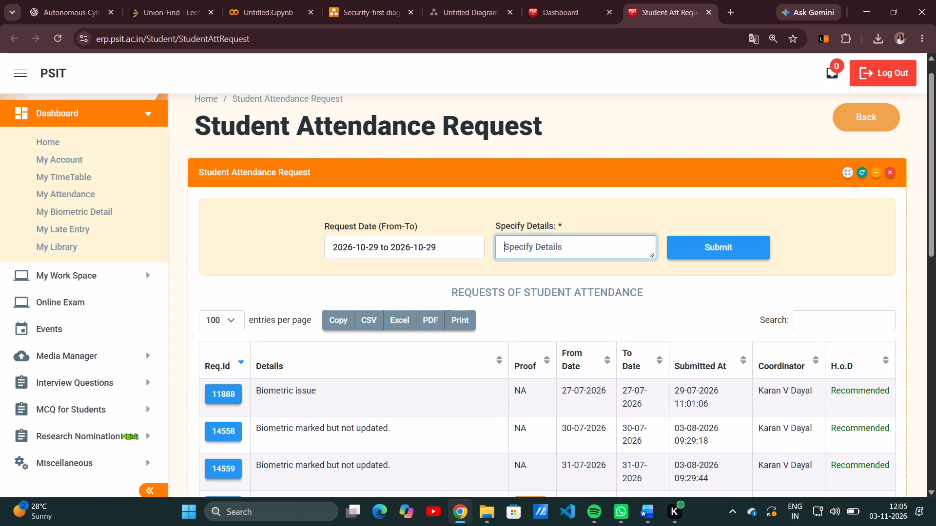
text(IN)
key(space)
text(3rd)
key(space)
key(BackSpace)
key(BackSpace)
key(BackSpace)
key(BackSpace)
key(BackSpace)
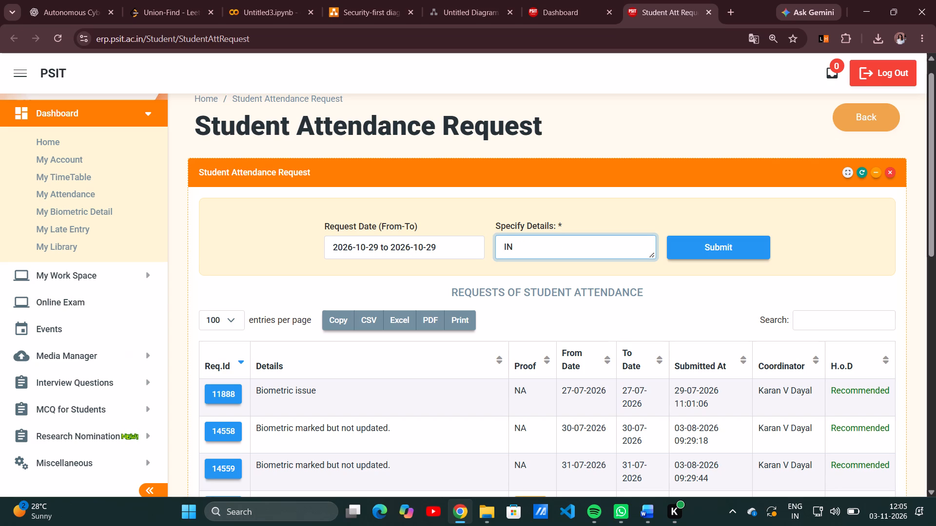
key(BackSpace)
text(n)
key(space)
text(3rd lecture the biometric camr)
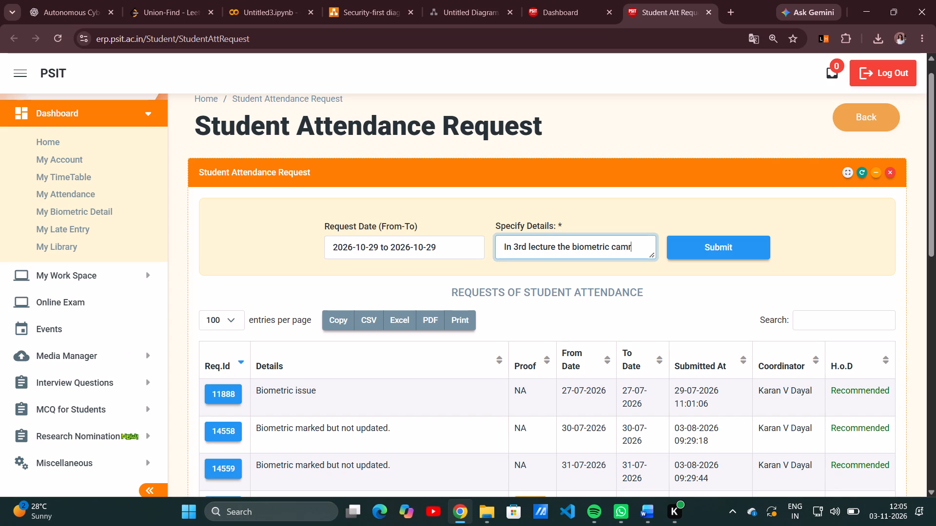
key(BackSpace)
text(e)
key(space)
text(late)
key(space)
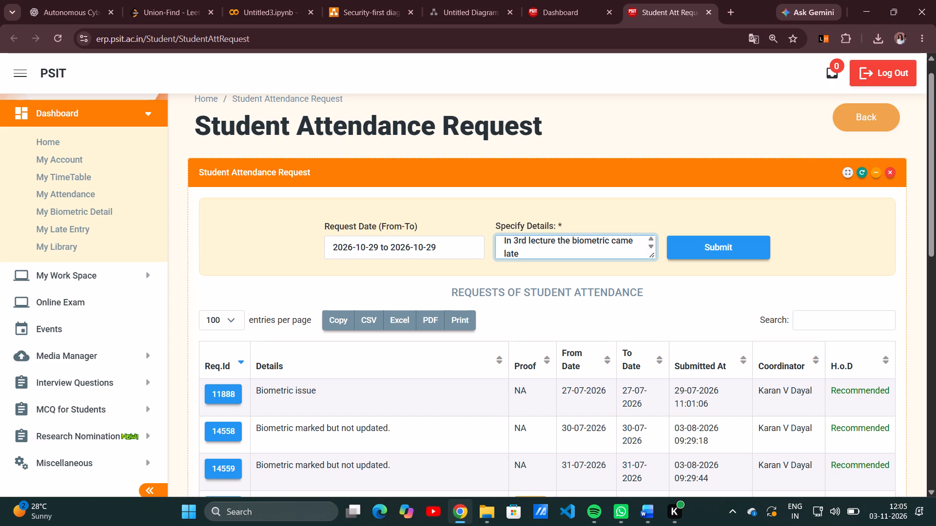
text(anf)
key(BackSpace)
text(d in)
key(space)
text(5th and 6th lecture biometric not came)
key(space)
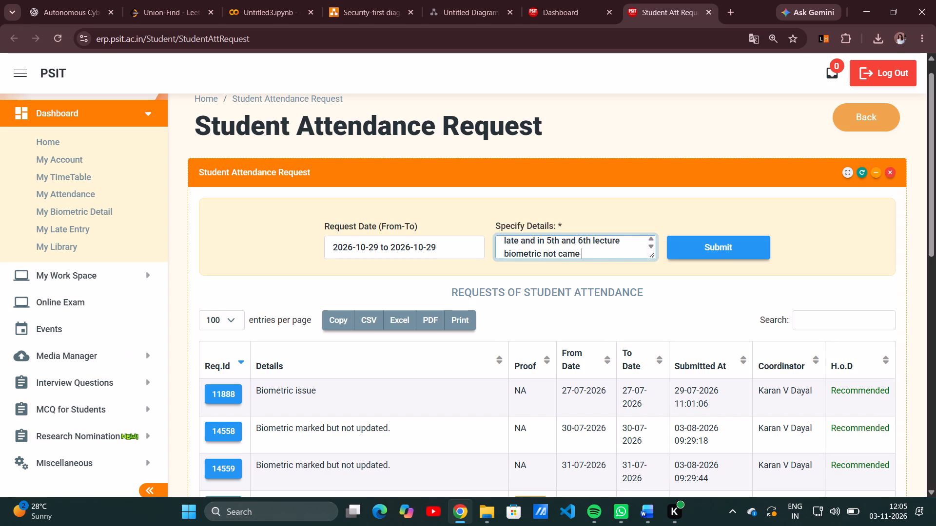
key(BackSpace)
key(period)
click(738, 250)
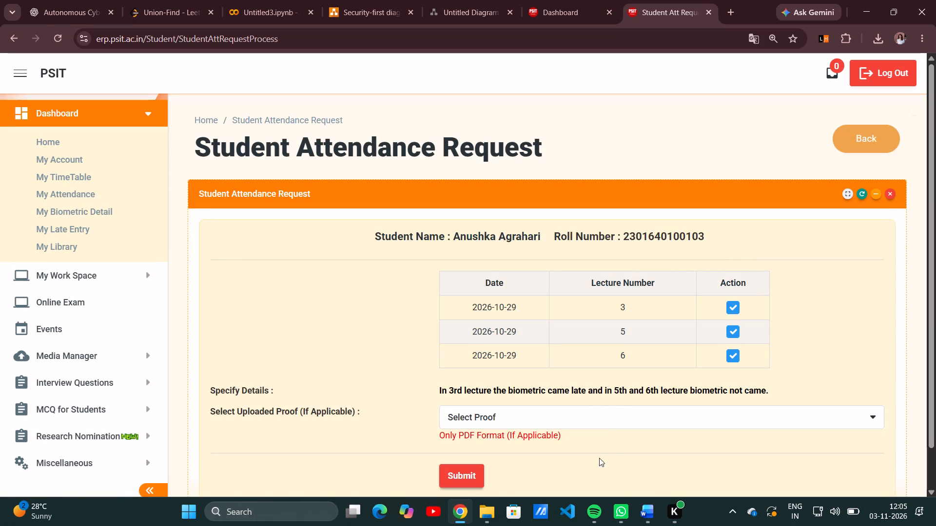
Set the uploaded proof to NA, submit the request for lectures 3, 5 and 6, and check the attendance request list.
click(601, 405)
click(509, 424)
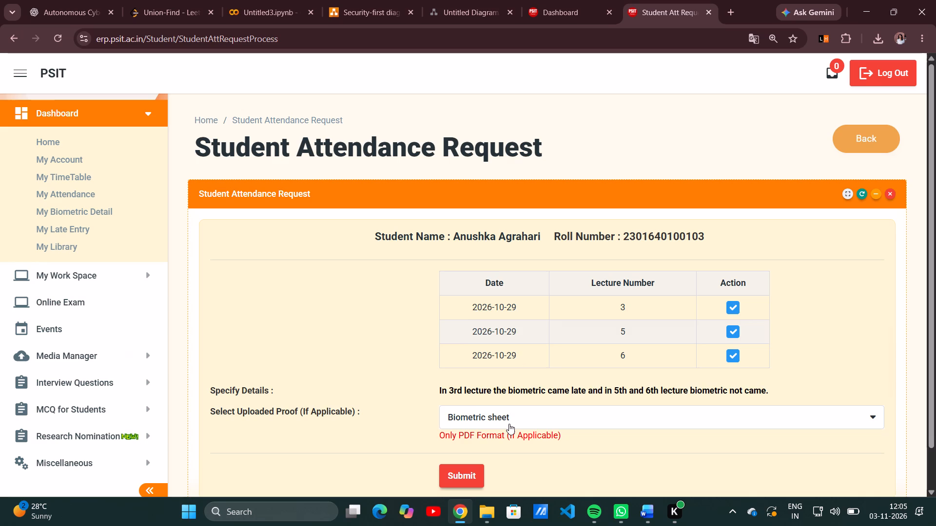
click(479, 356)
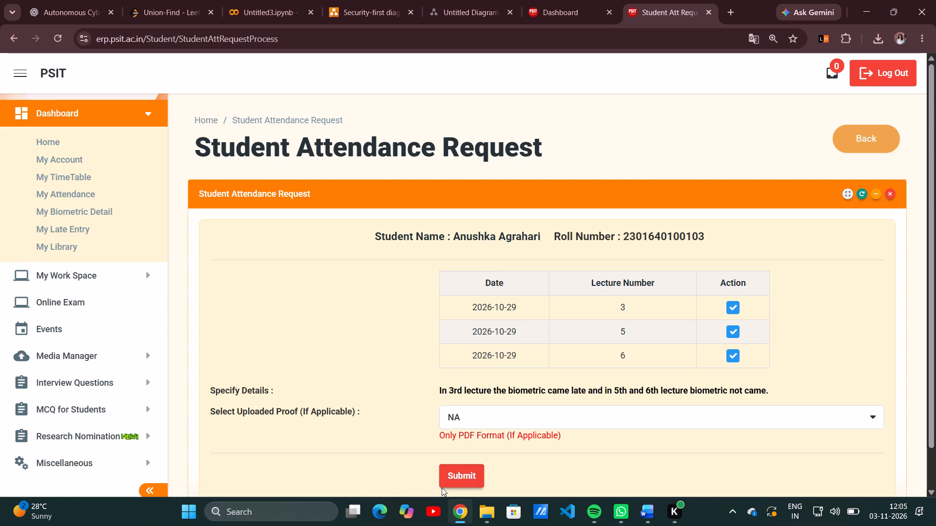
click(461, 471)
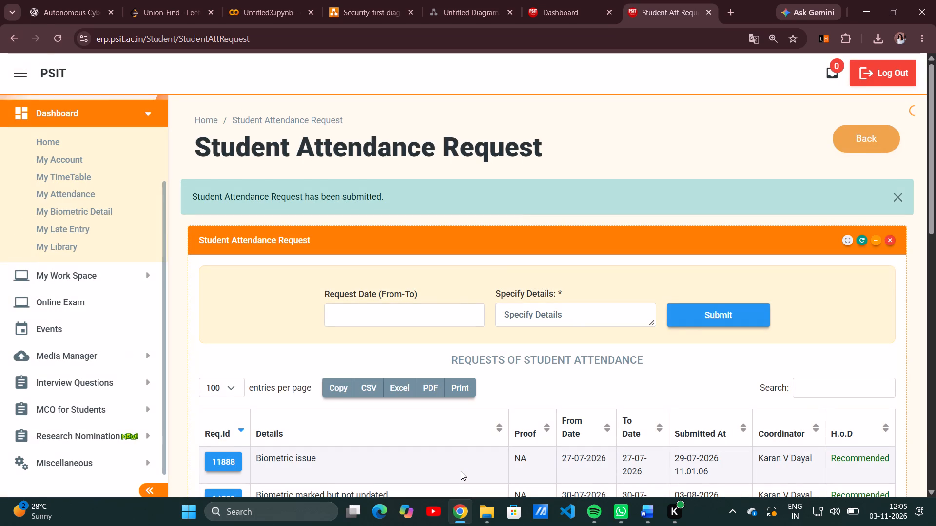
scroll(461, 471, down, 7)
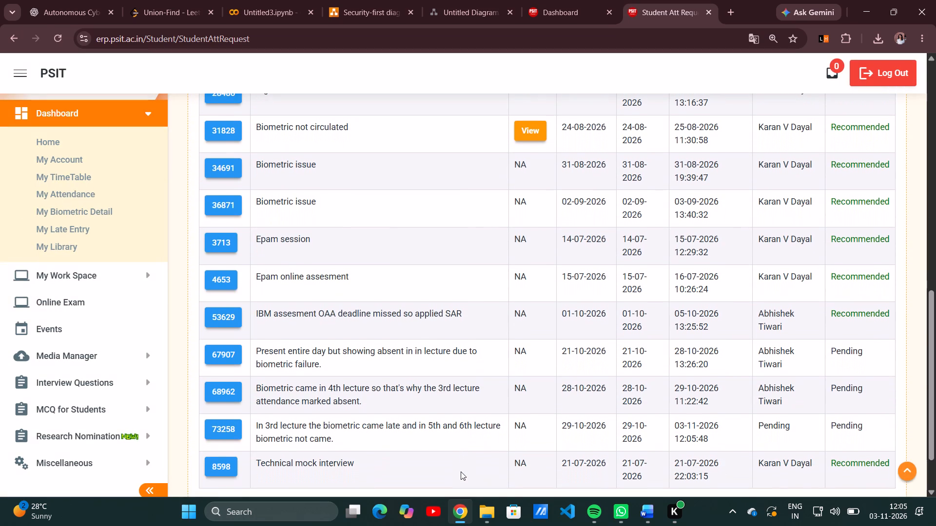
scroll(461, 471, down, 2)
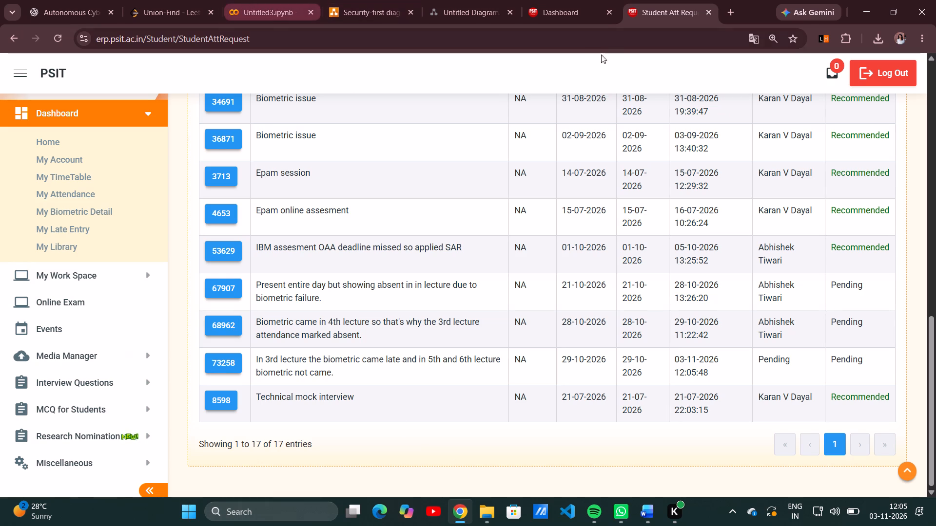
click(461, 3)
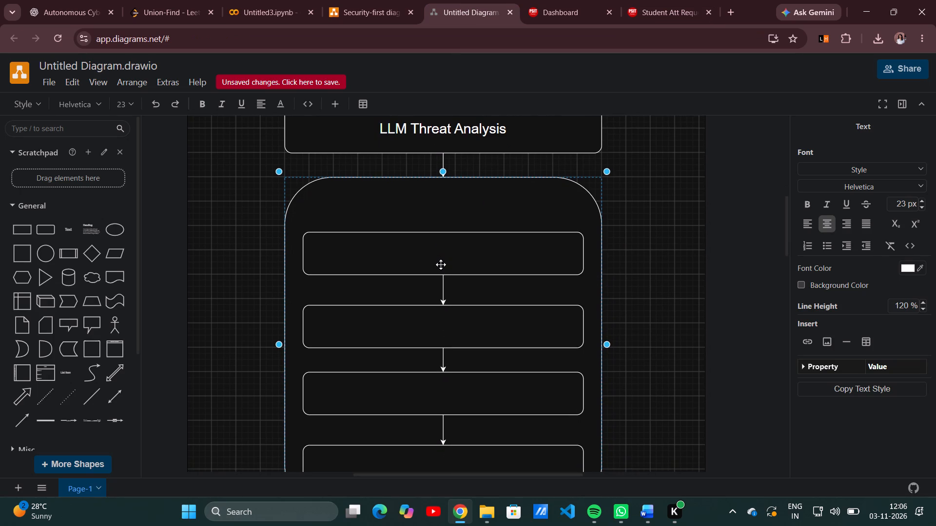
click(422, 241)
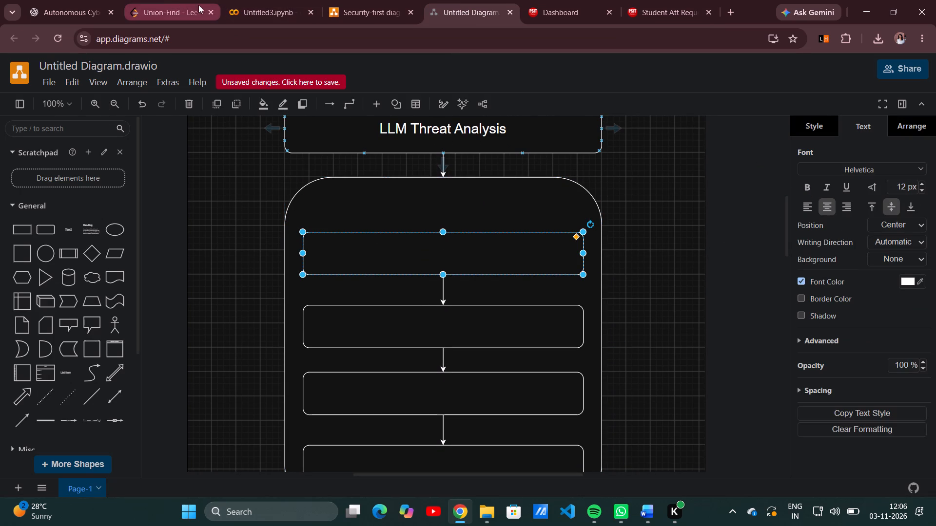
triple_click(921, 181)
triple_click(921, 181)
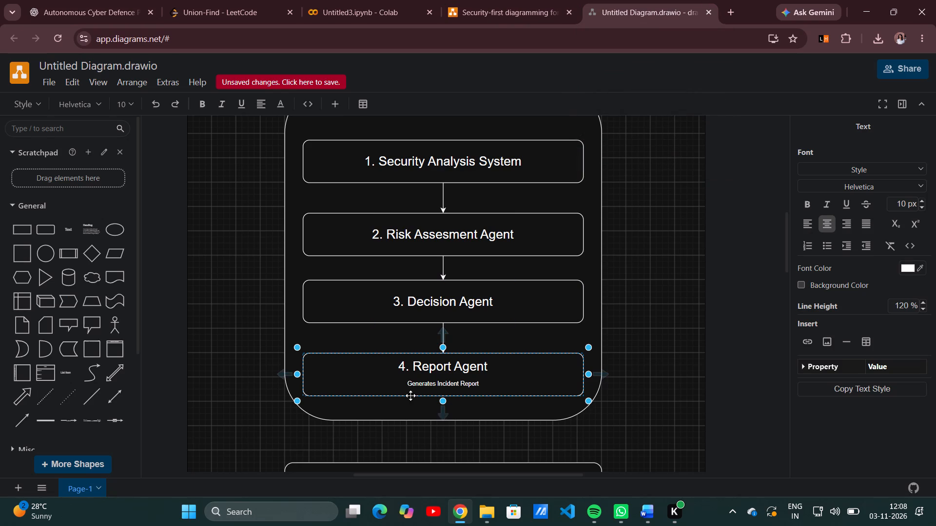
click(491, 301)
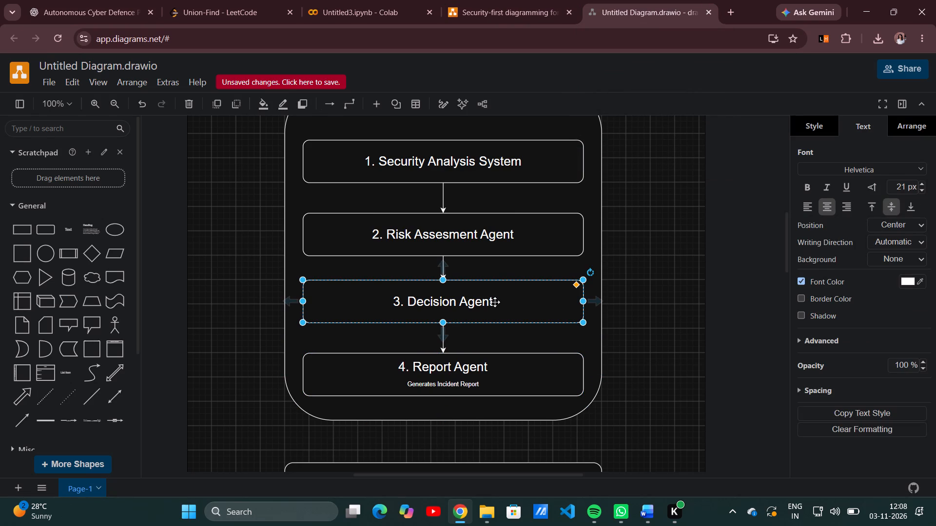
click(494, 302)
double_click(471, 301)
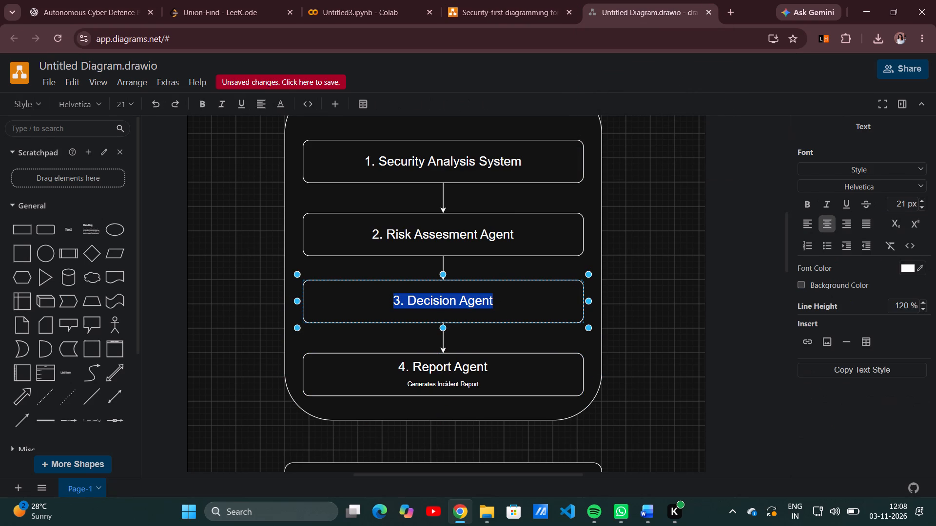
click(471, 301)
key(Right)
key(Right)
key(Right)
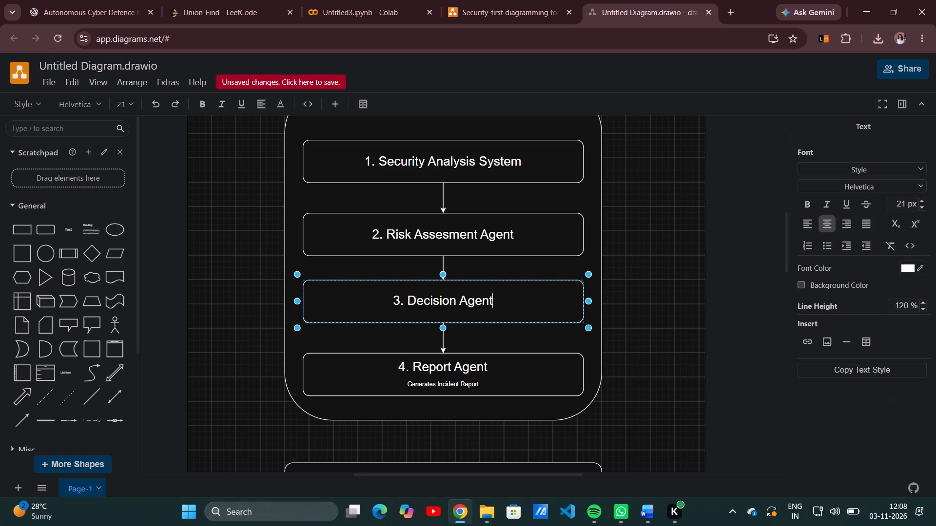
key(Return)
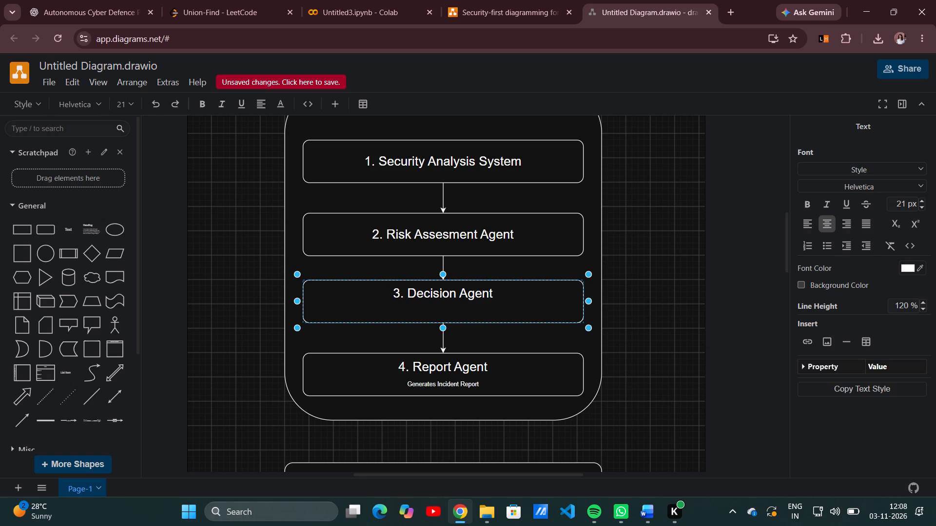
text(se)
text(lect a response)
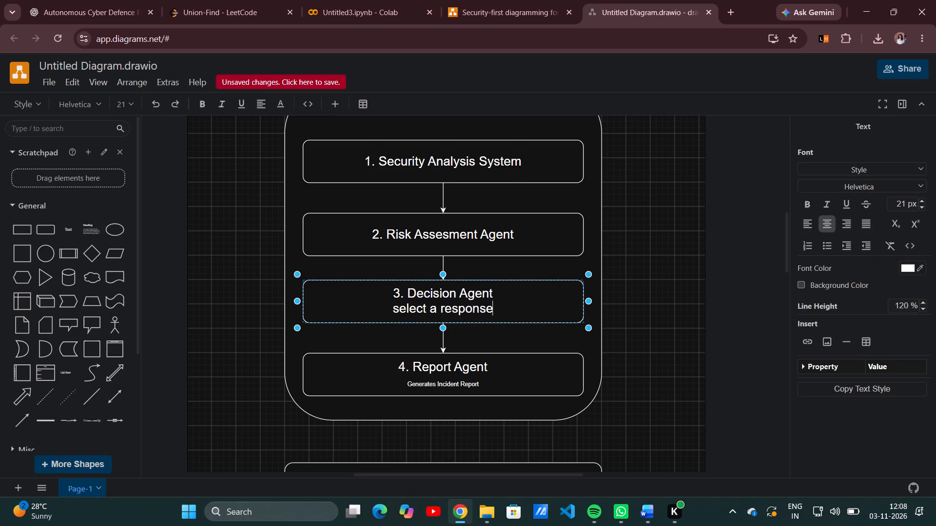
click(122, 2)
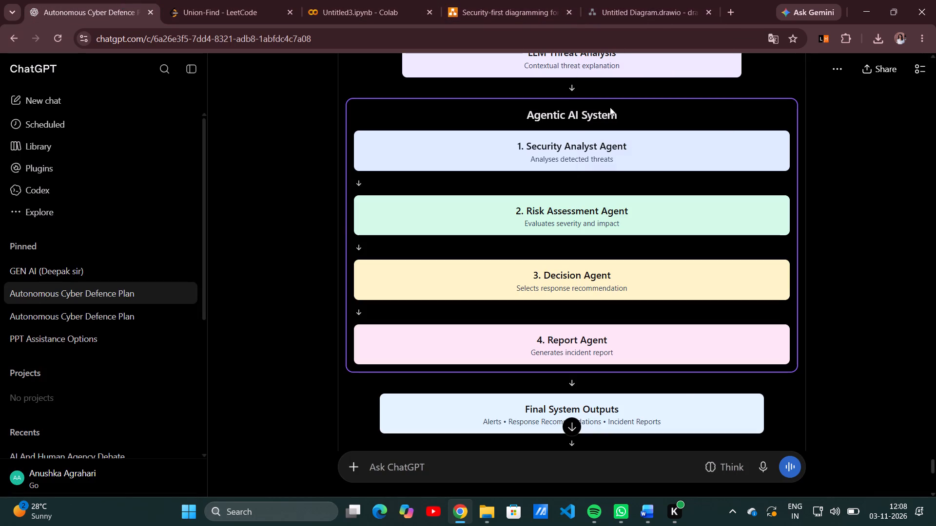
click(640, 0)
key(space)
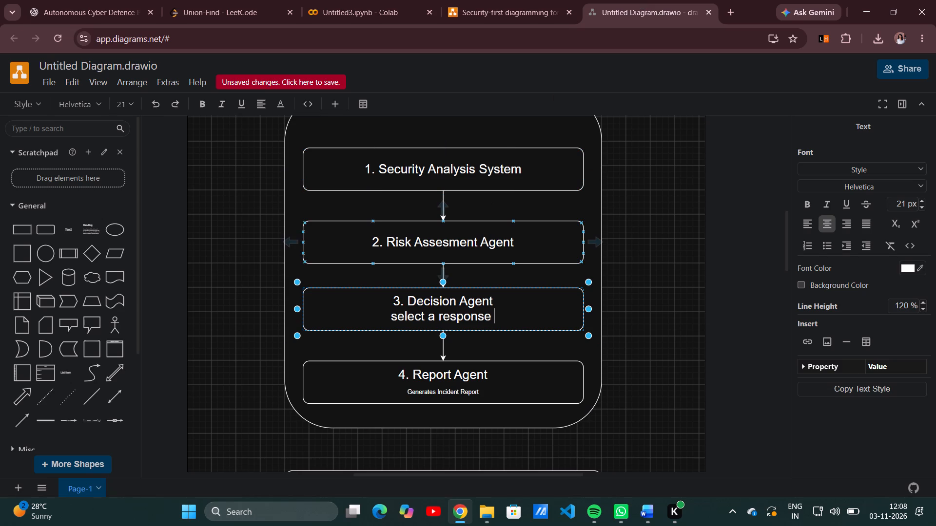
text(recommendatio)
key(n)
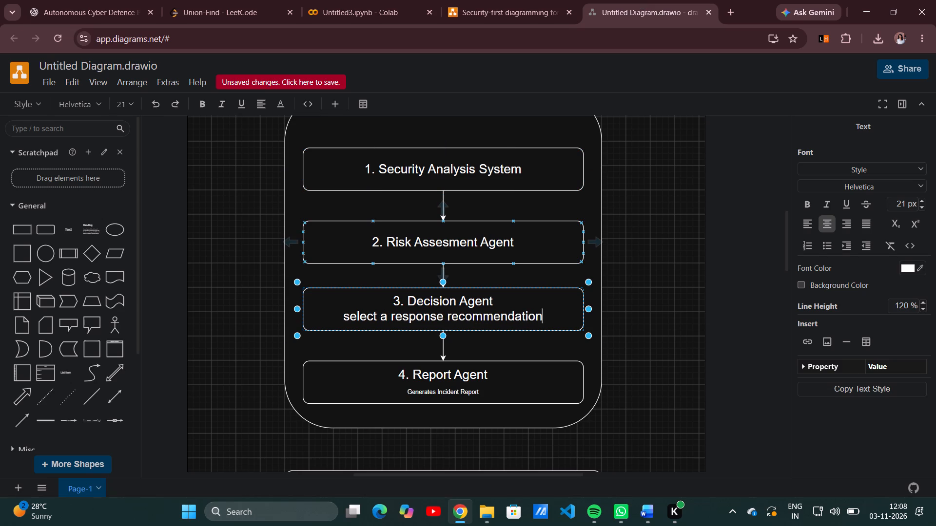
Correct the Decision Agent description's first word to "Selects", with a capital S and an added final s.
key(Left)
key(Left)
key(Left)
key(Left)
key(Left)
key(Left)
key(Left)
key(Left)
key(Left)
key(Left)
key(Left)
key(Left)
key(Left)
key(Left)
key(Left)
key(Left)
key(Left)
key(Left)
key(Left)
key(Left)
key(Left)
key(Left)
key(s)
key(Left)
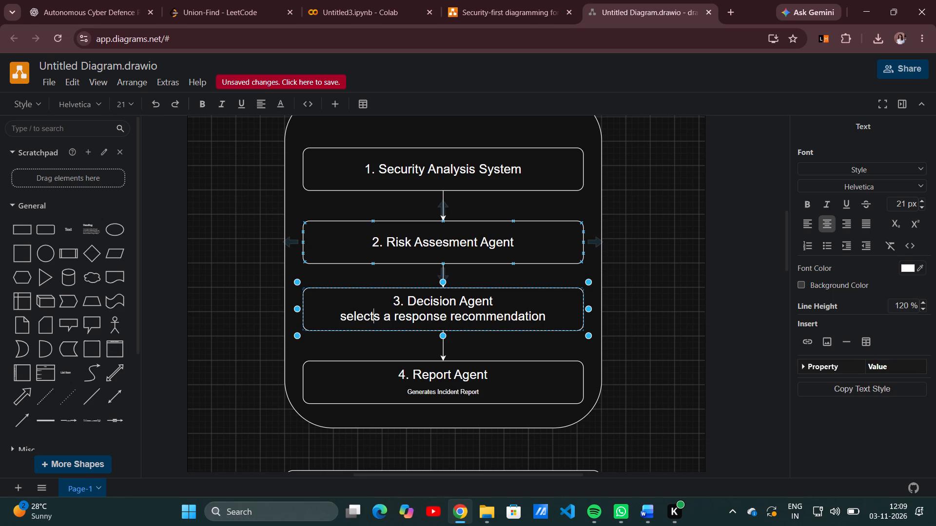
key(Left)
key(Left)
key(Left)
key(Left)
key(Left)
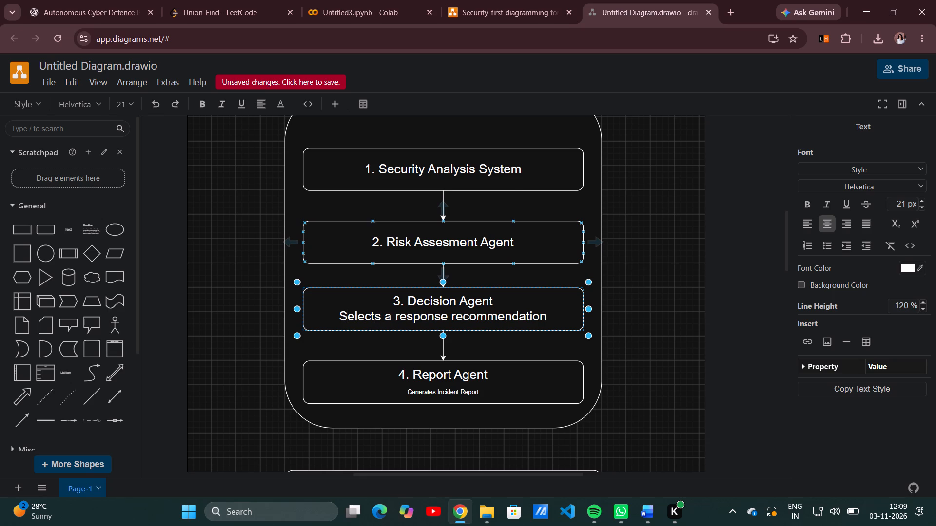
Consult ChatGPT's layout and add the line "Evaluates severity and impacts" under "2. Risk Assesment Agent".
click(515, 246)
double_click(498, 242)
click(498, 242)
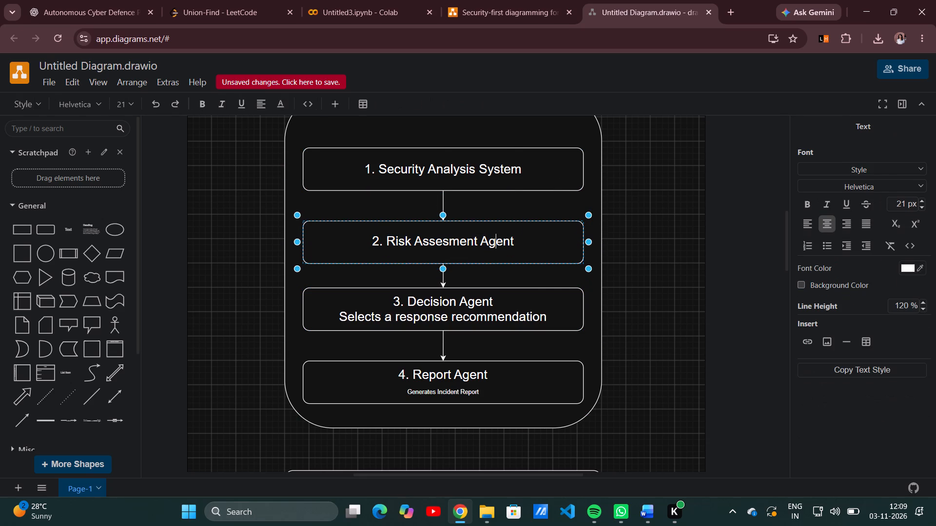
key(Right)
key(Right)
key(Right)
key(Return)
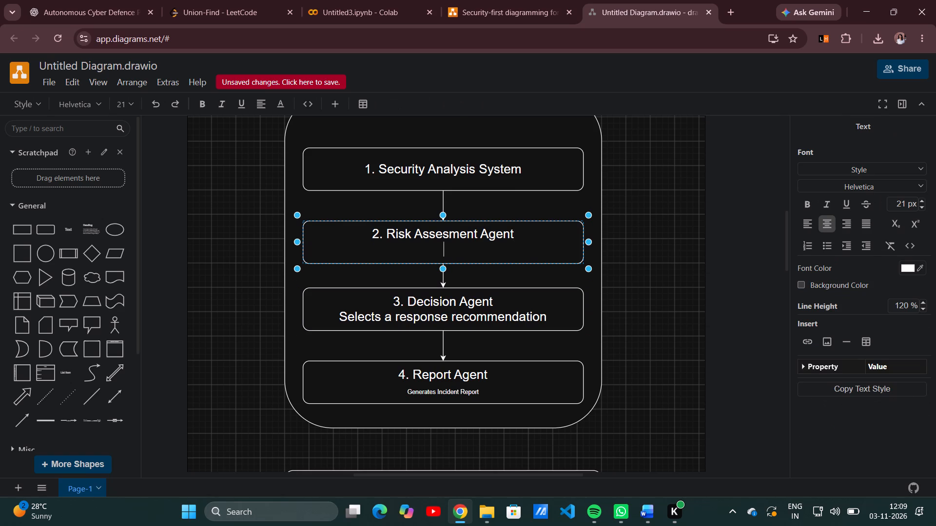
click(85, 0)
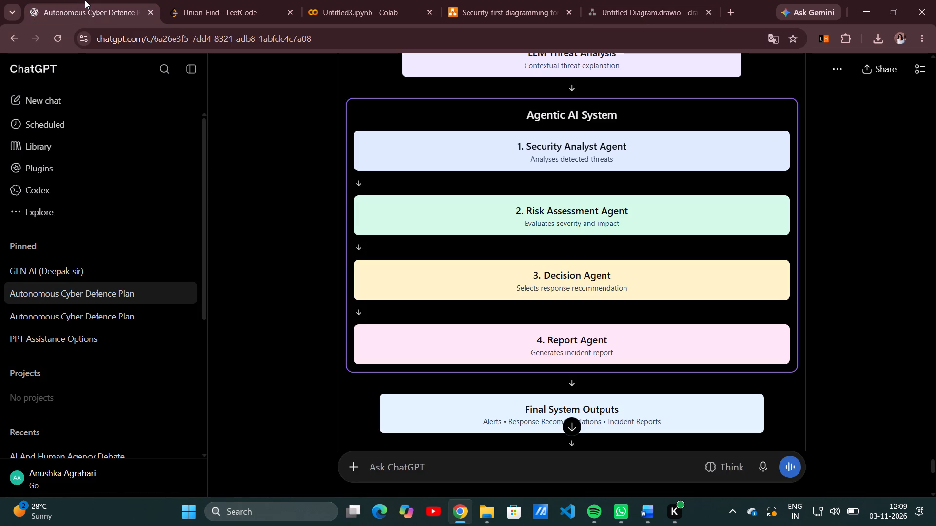
click(622, 3)
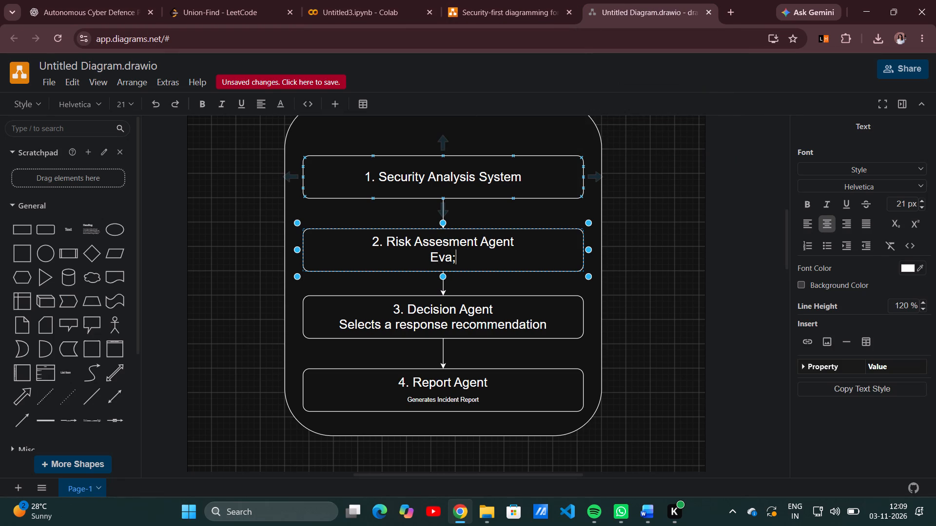
key(BackSpace)
text(luates severity and impacs=)
key(BackSpace)
key(BackSpace)
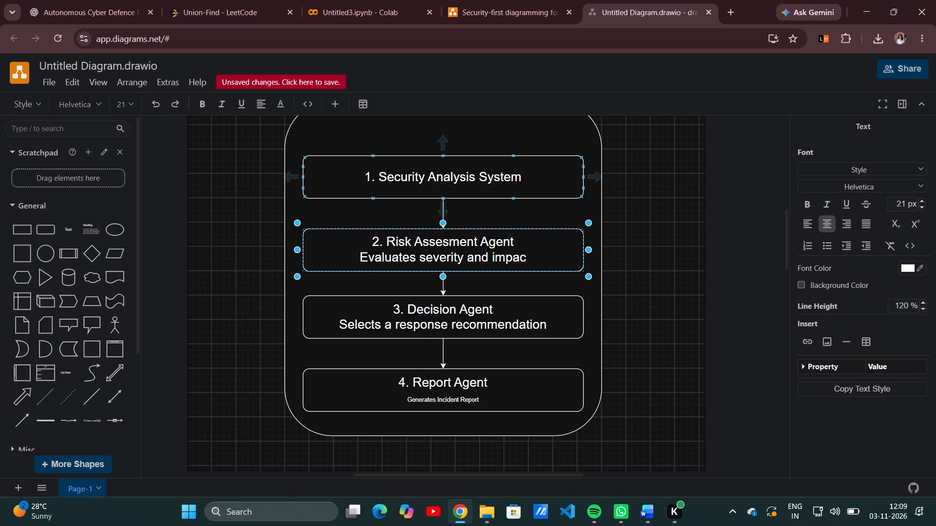
text(ts)
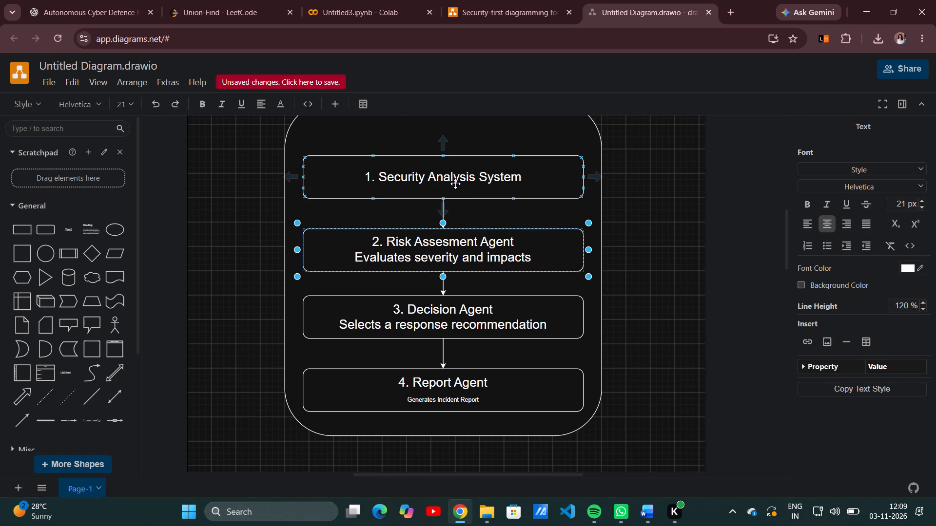
Consult ChatGPT's layout and add the line "Analyses detected threat" under "1. Security Analysis System" in the first box.
click(455, 183)
double_click(455, 183)
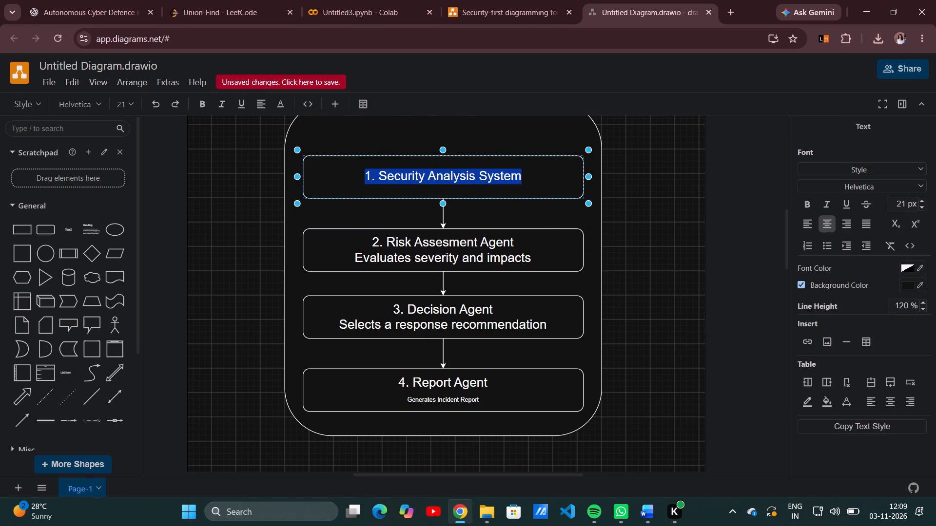
click(456, 181)
key(Right)
key(Right)
key(Right)
key(Right)
key(Right)
key(Right)
key(Right)
key(Right)
key(Right)
key(Right)
key(Right)
key(Right)
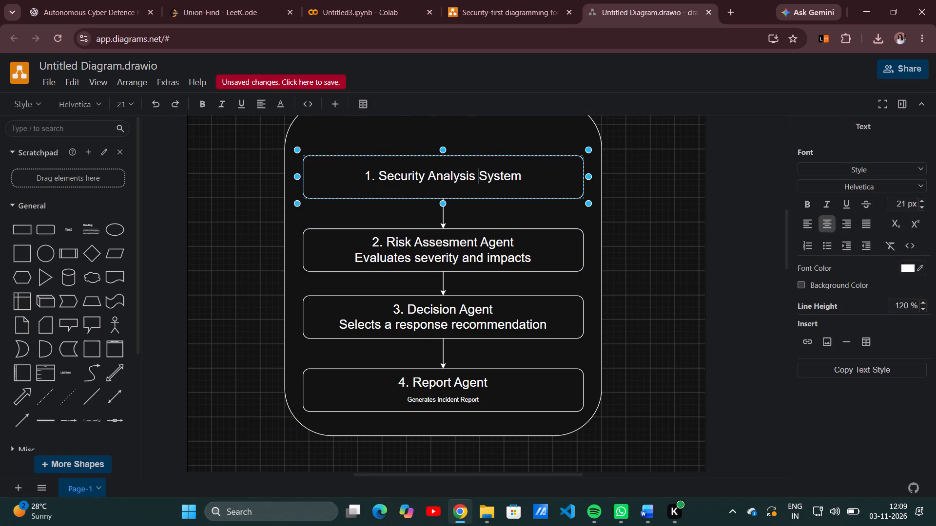
key(Return)
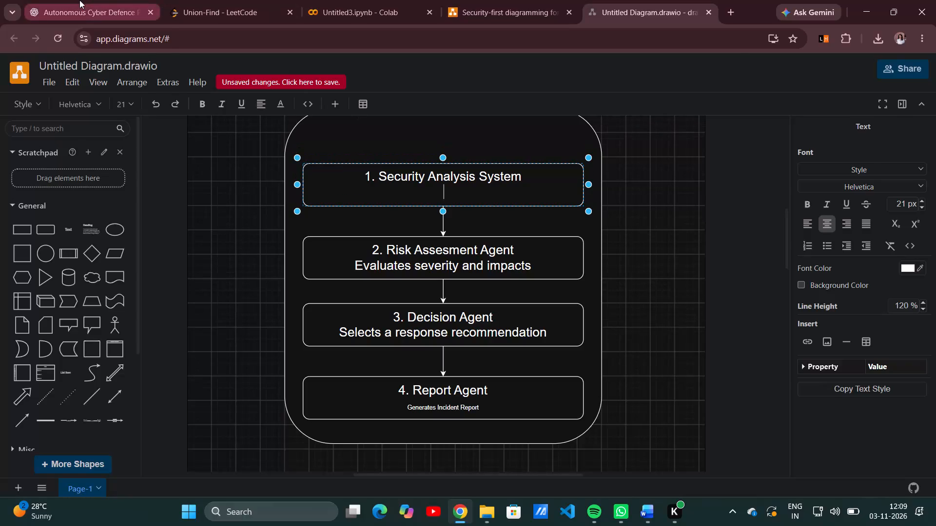
click(79, 0)
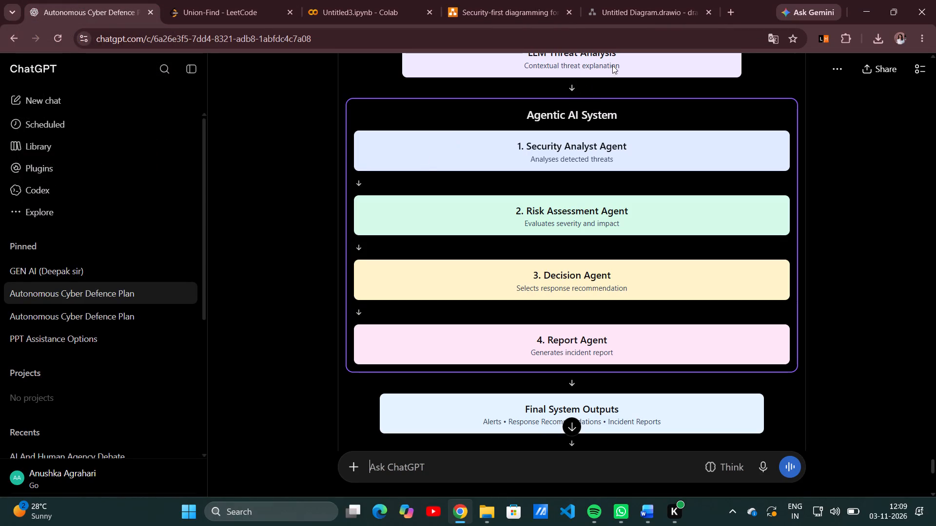
click(630, 3)
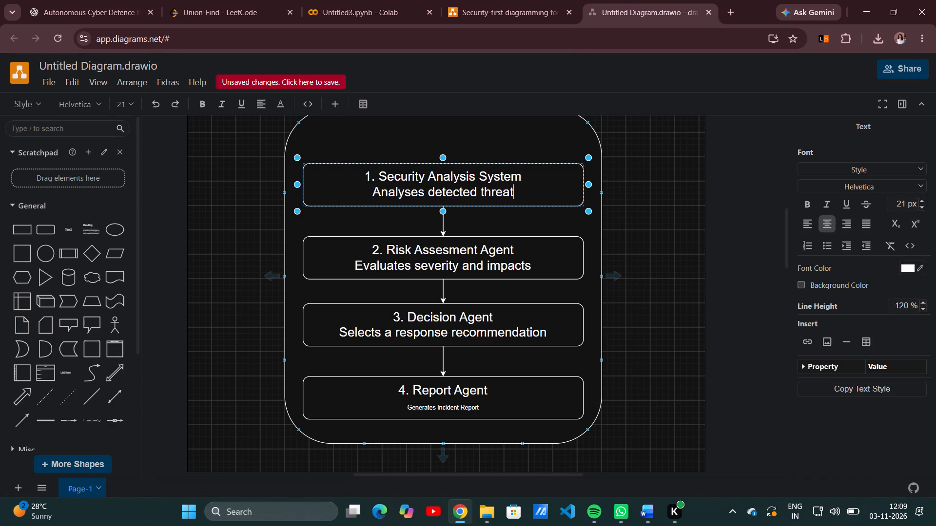
Set the font size of the line "Analyses detected threat" in the first agent box to 15 px.
drag(512, 190, 374, 194)
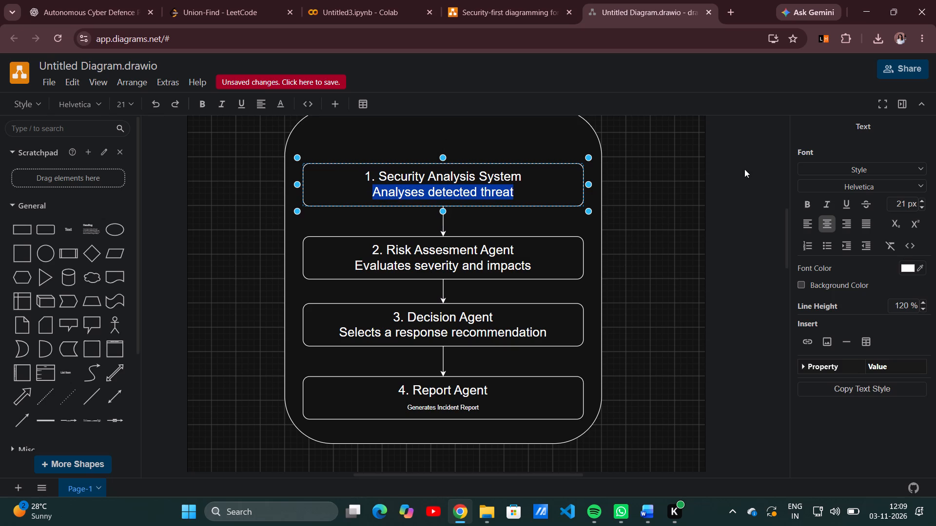
triple_click(920, 201)
double_click(920, 201)
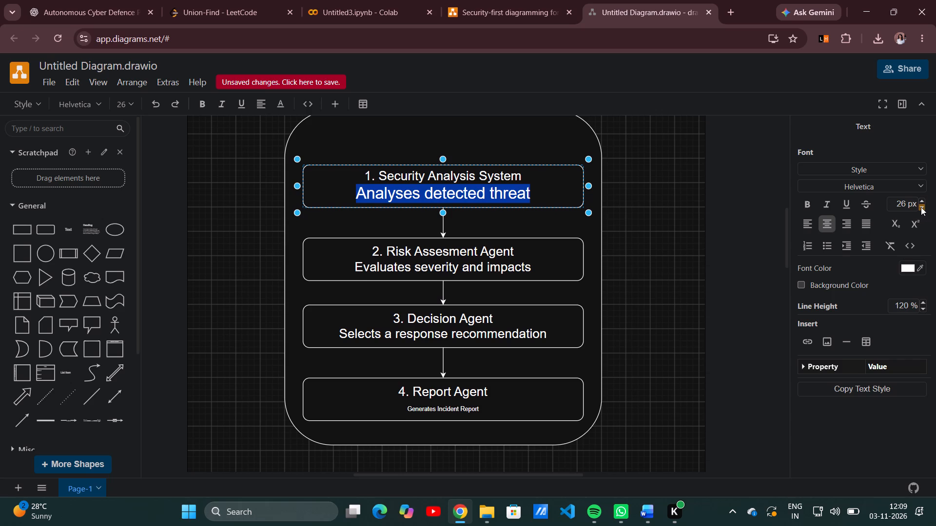
triple_click(921, 207)
triple_click(921, 207)
click(921, 207)
click(921, 207)
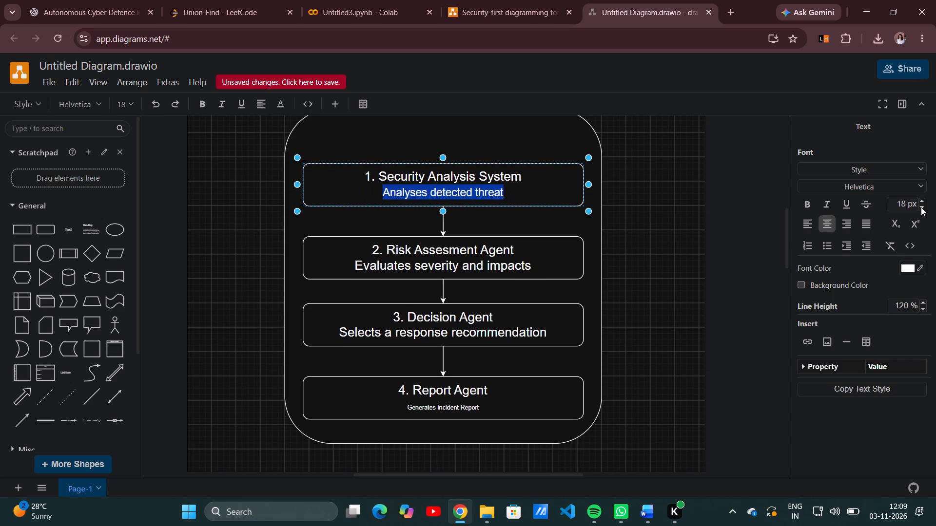
click(921, 207)
click(921, 207)
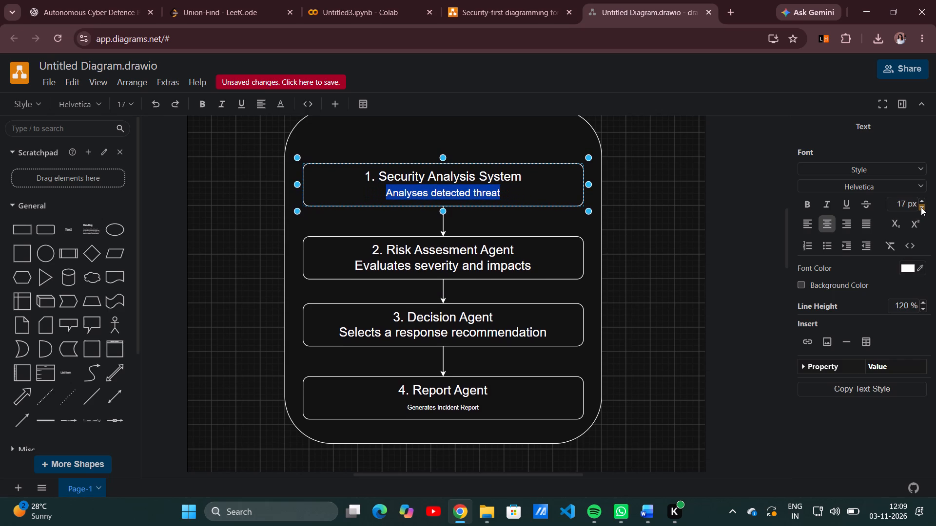
click(921, 207)
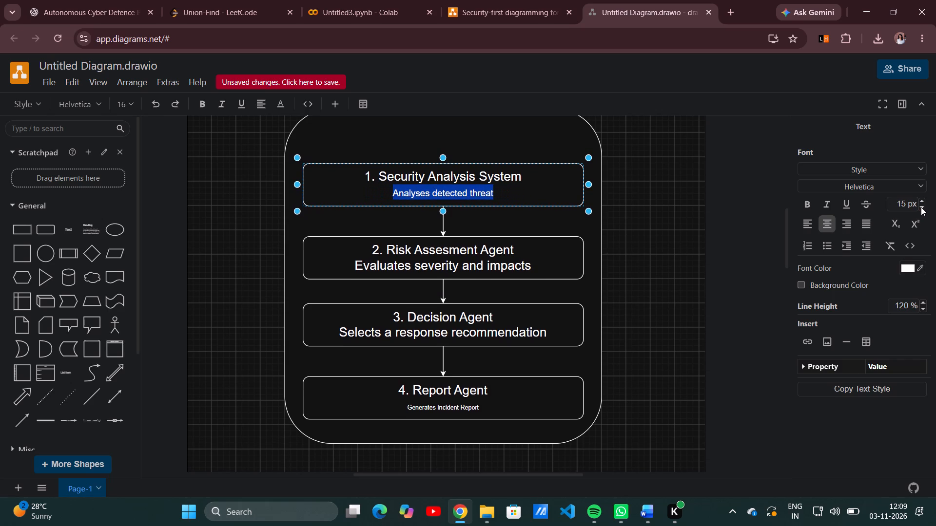
Set the font size of only the line "Evaluates severity and impacts" in the Risk Assesment Agent box to 15 px.
click(500, 267)
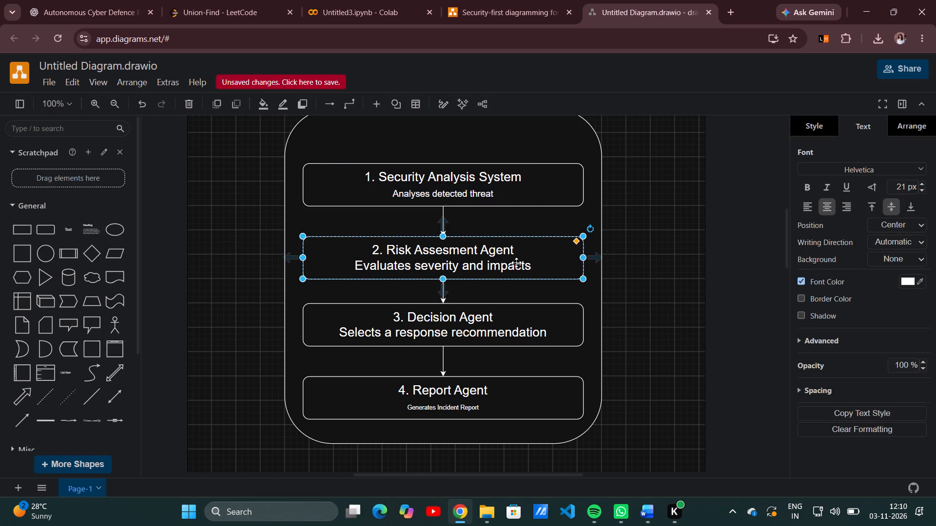
double_click(515, 262)
click(515, 262)
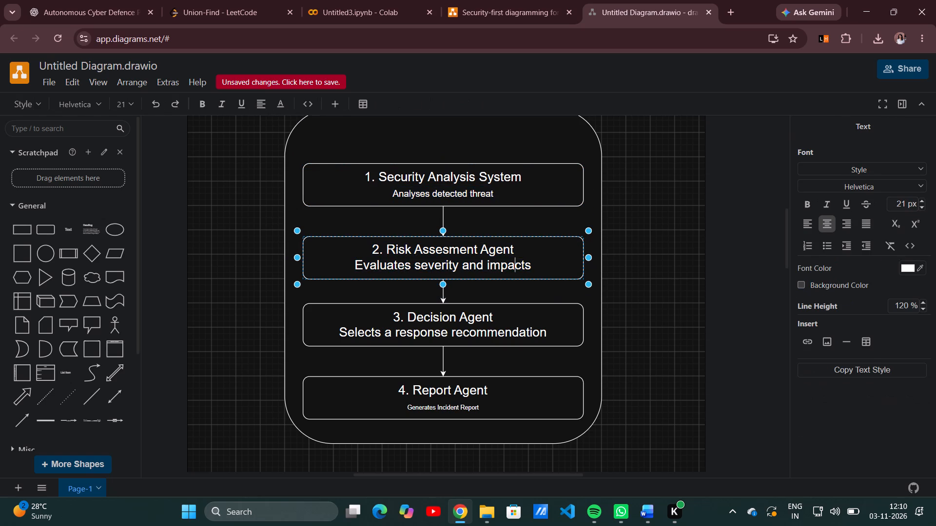
click(531, 264)
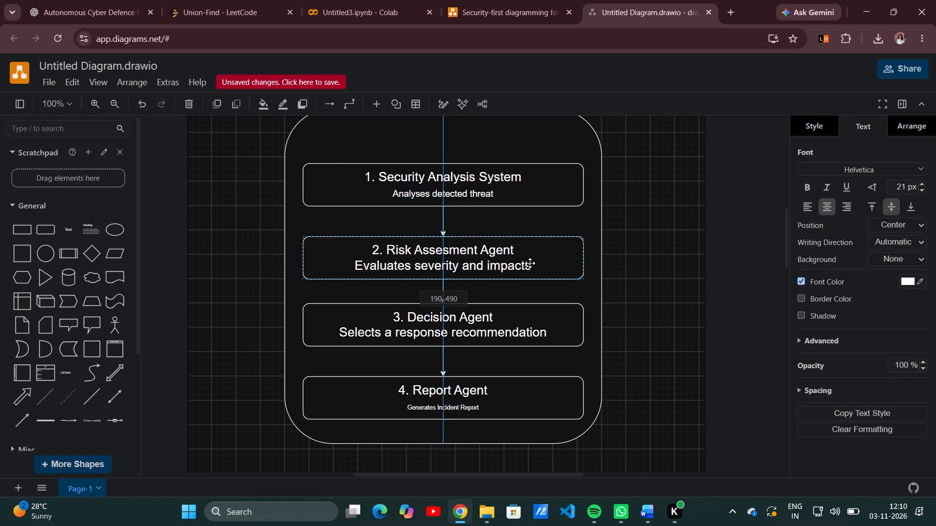
click(516, 263)
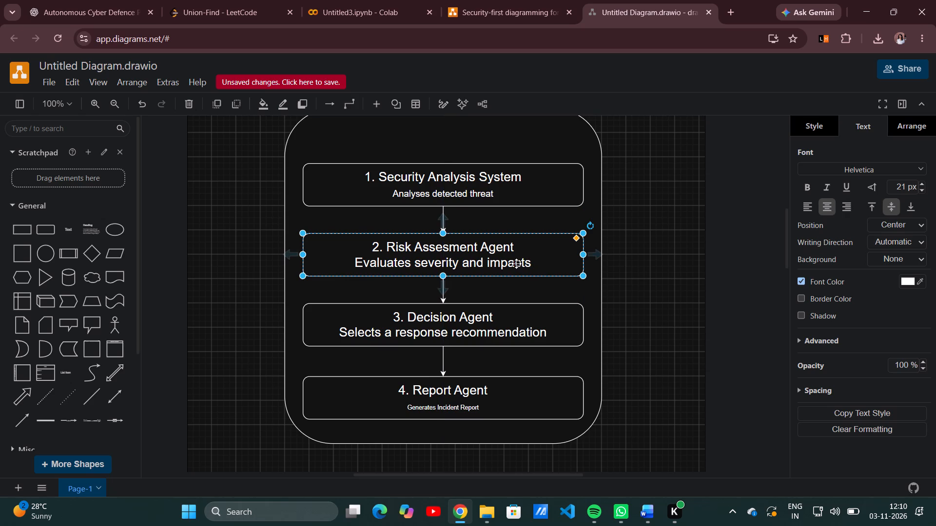
double_click(516, 263)
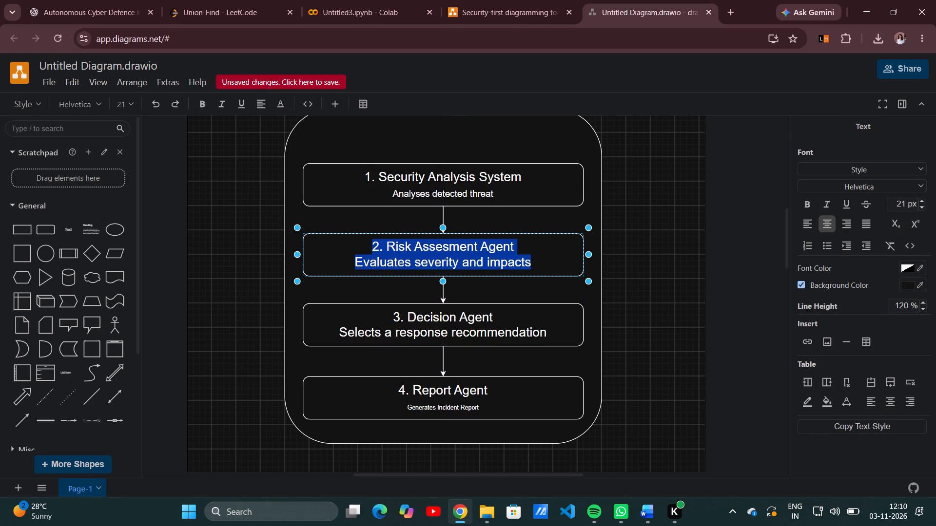
click(530, 263)
drag(530, 263, 405, 262)
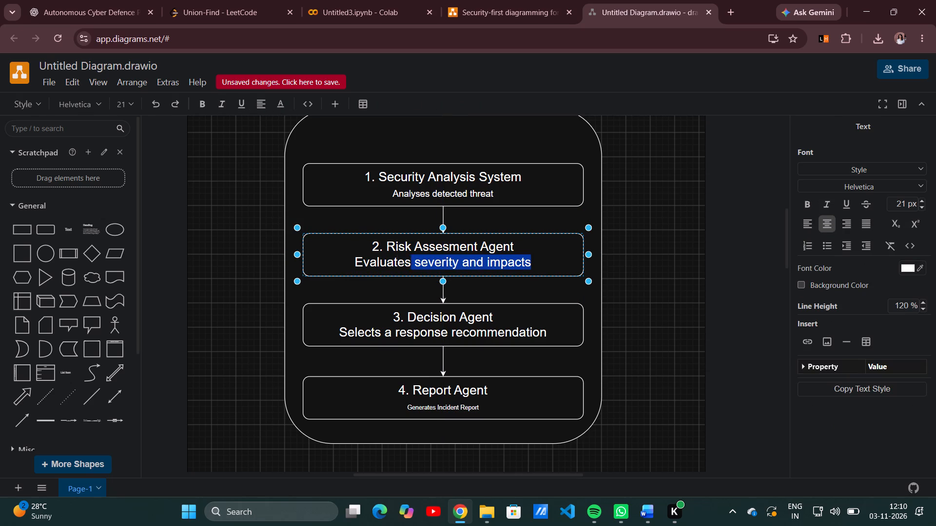
drag(405, 262, 360, 263)
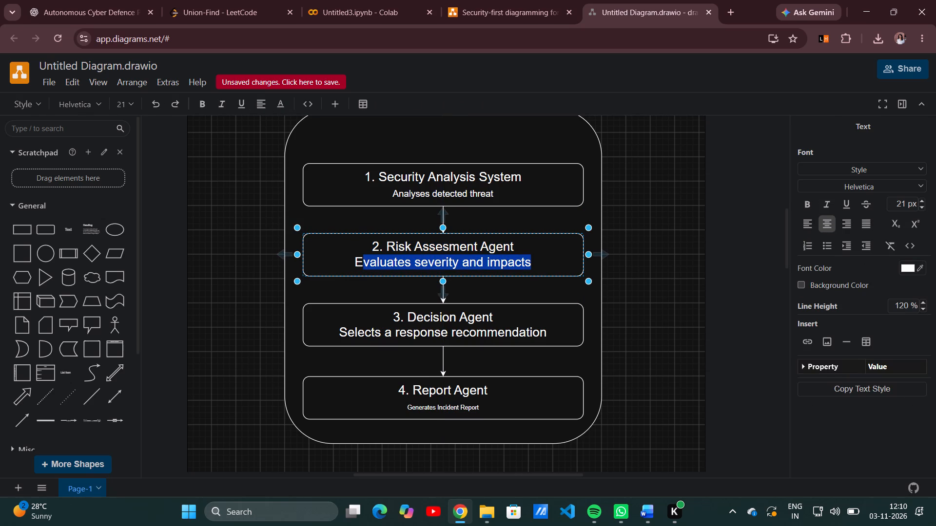
drag(360, 263, 357, 263)
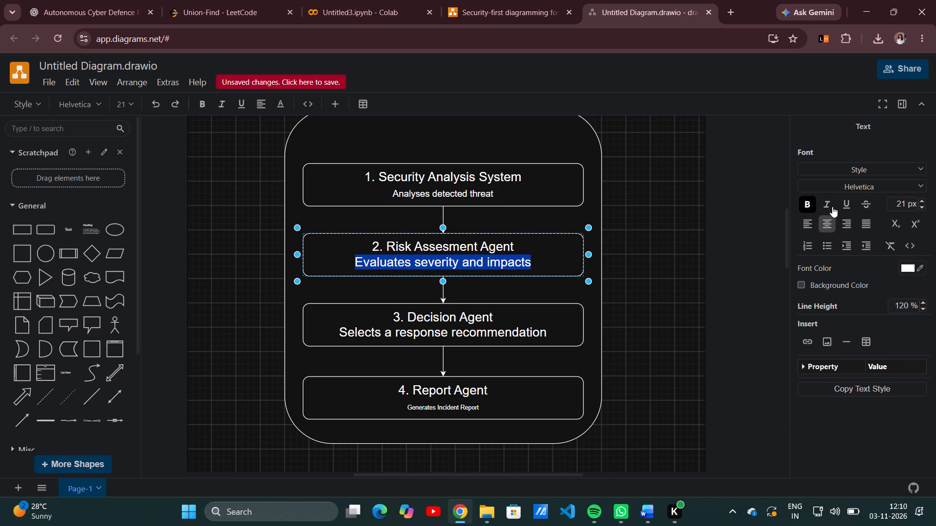
triple_click(921, 206)
triple_click(921, 206)
click(921, 206)
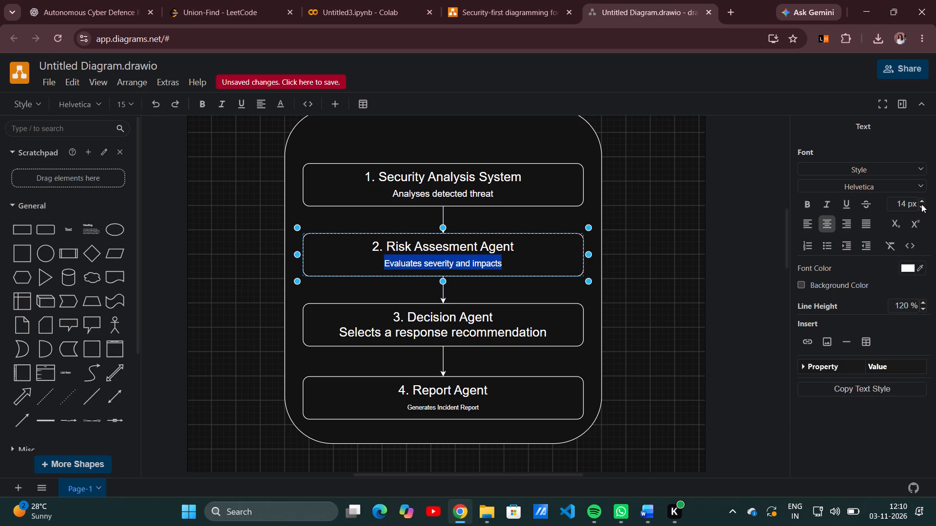
click(920, 201)
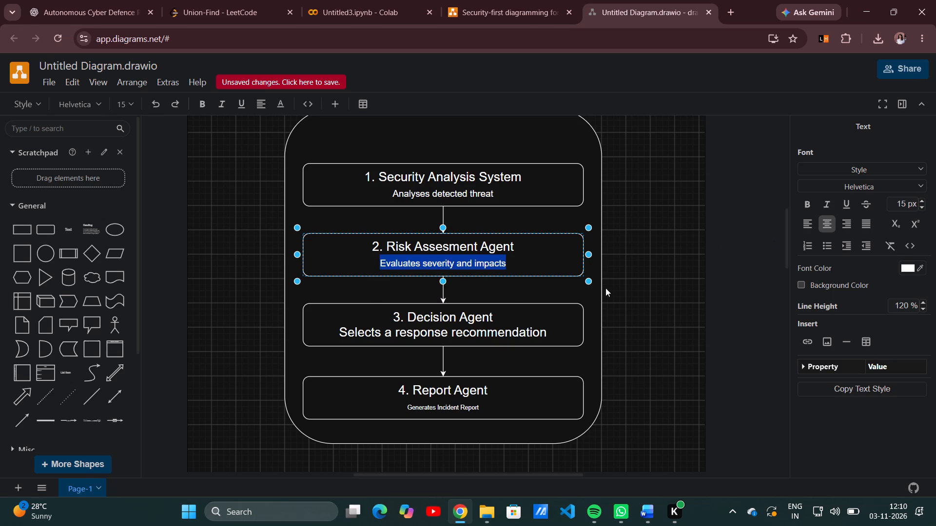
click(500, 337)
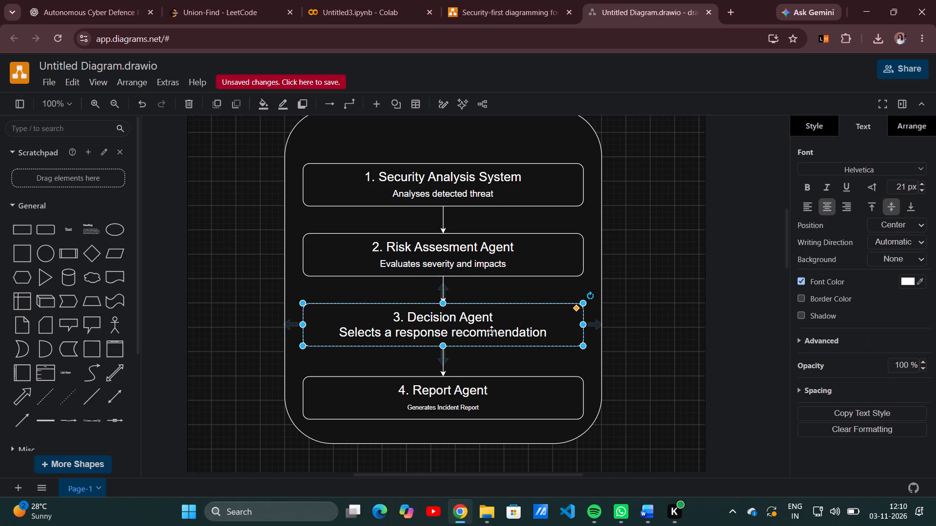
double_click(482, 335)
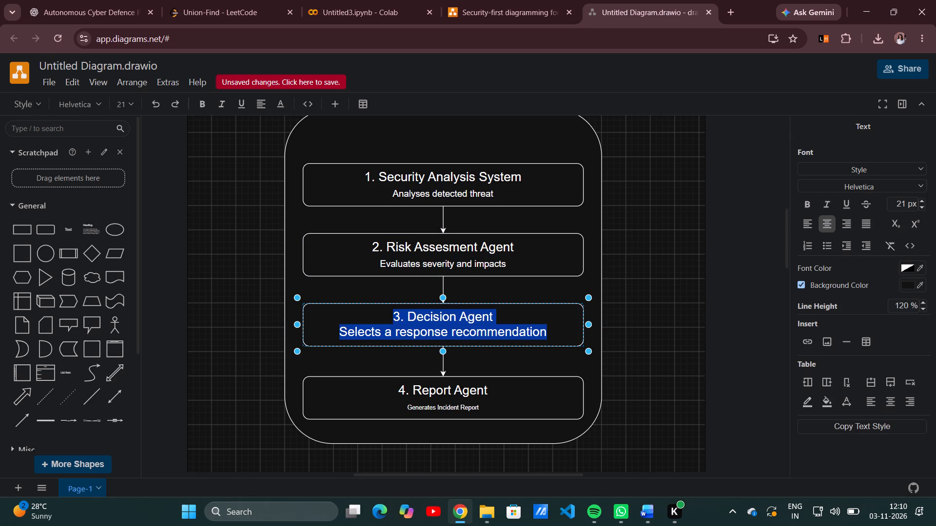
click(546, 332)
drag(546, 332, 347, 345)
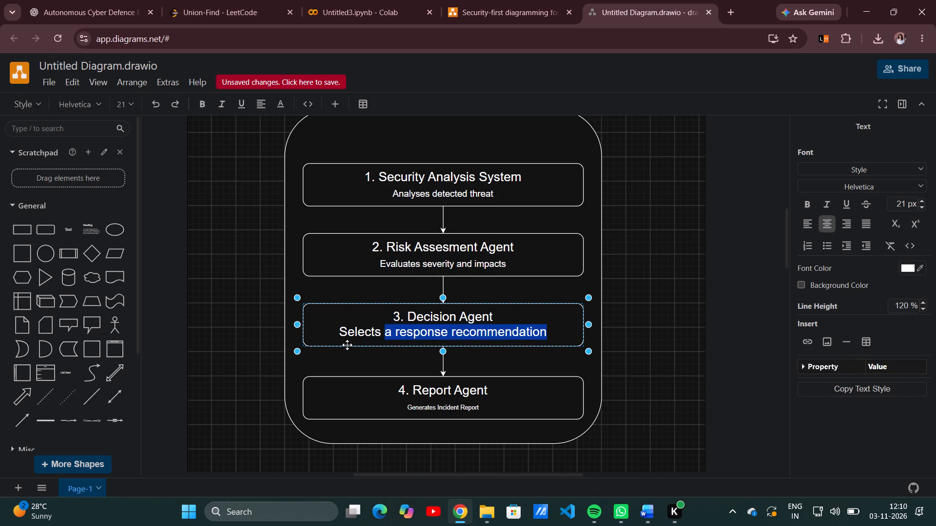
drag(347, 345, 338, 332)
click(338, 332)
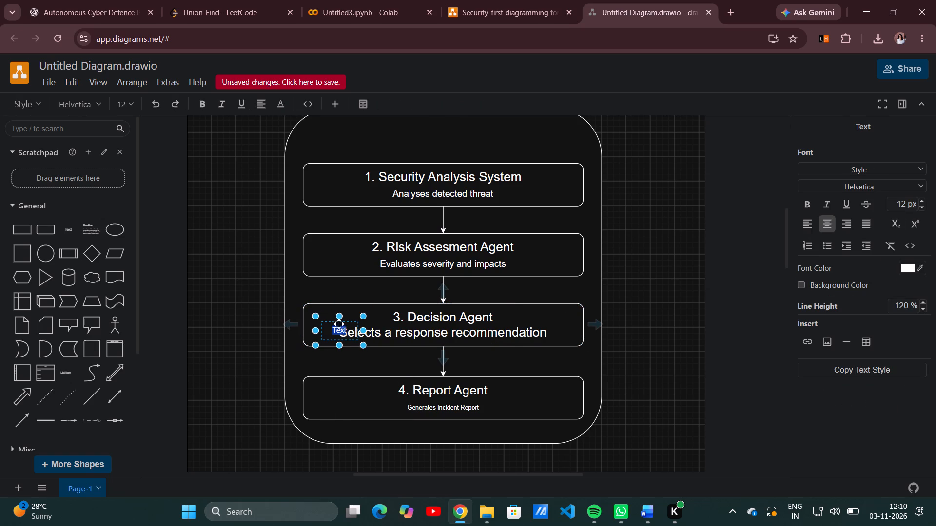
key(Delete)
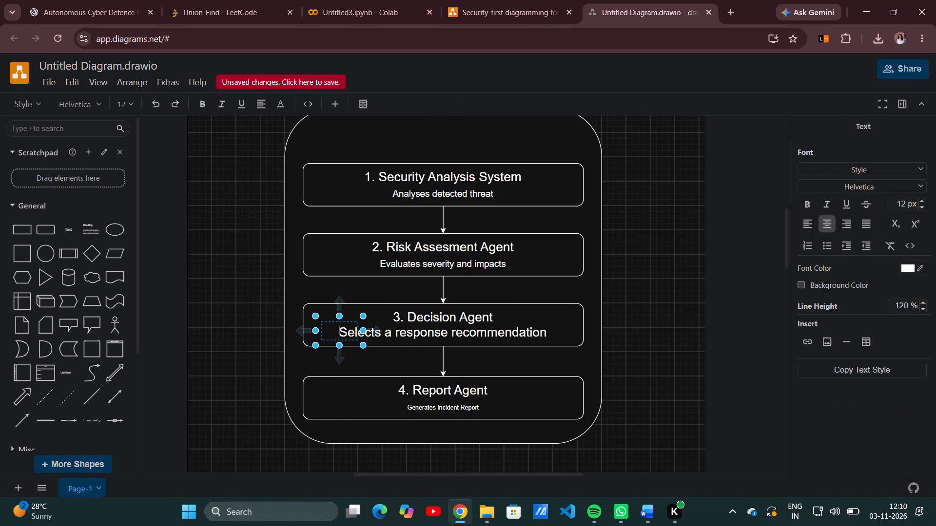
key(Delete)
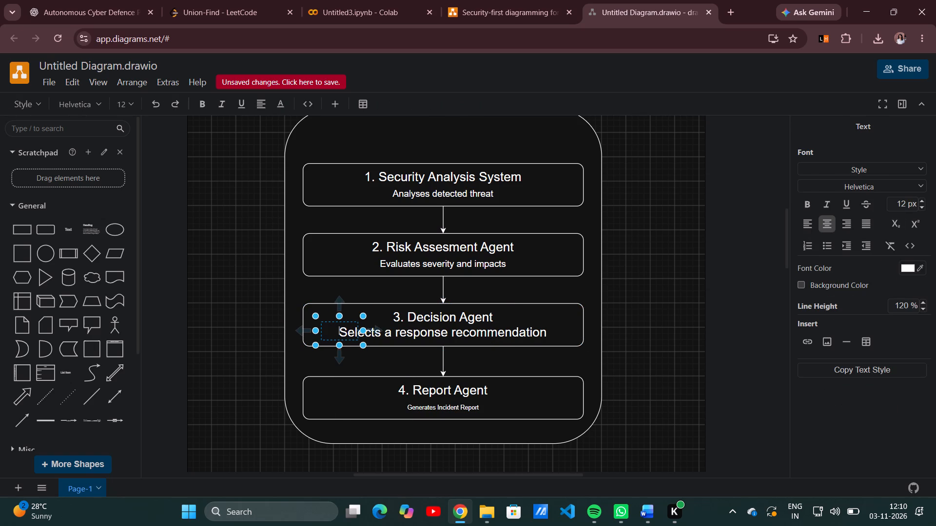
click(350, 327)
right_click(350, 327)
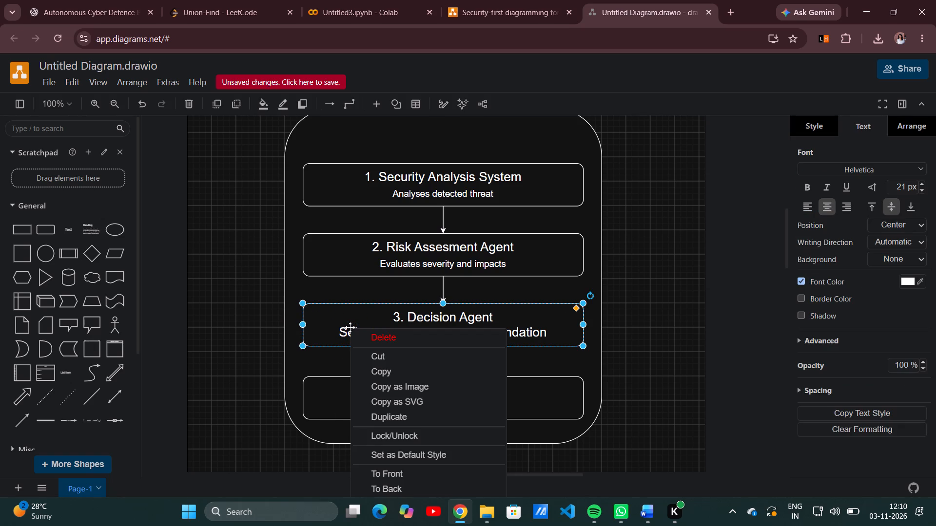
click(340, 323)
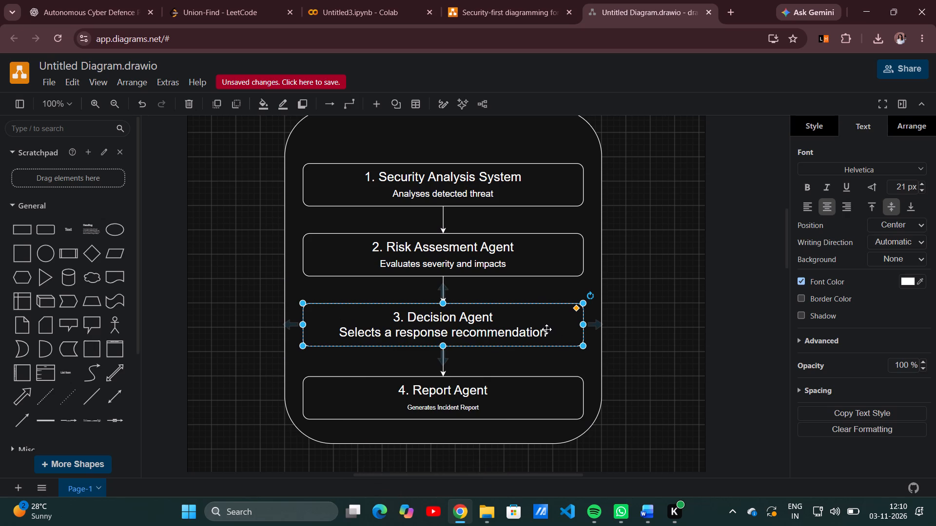
Set the font size of only the line "Selects a response recommendation" in the Decision Agent box to 15 px.
click(539, 333)
double_click(538, 332)
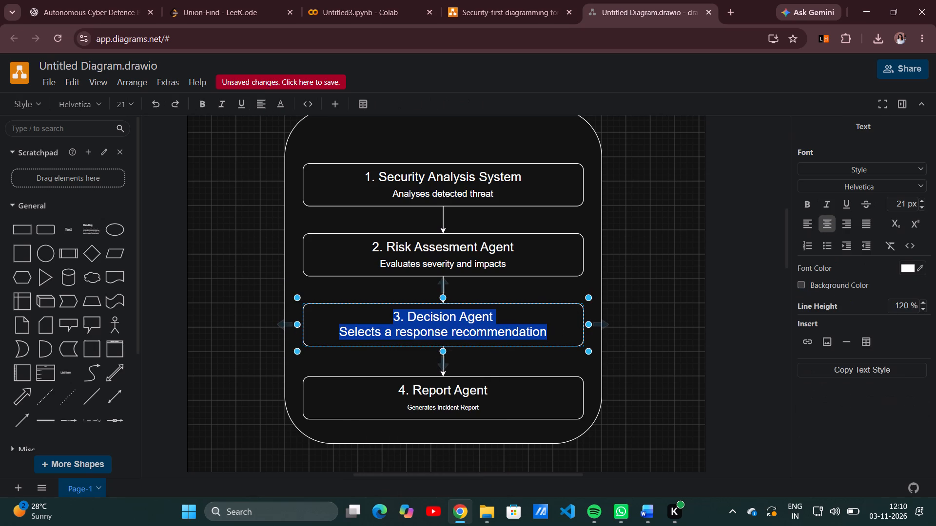
drag(546, 333, 452, 338)
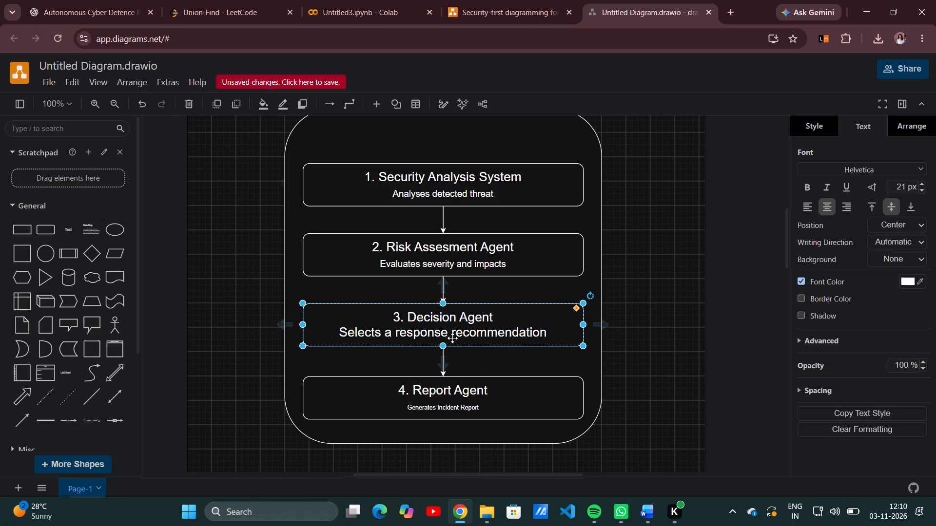
drag(452, 338, 519, 330)
double_click(519, 330)
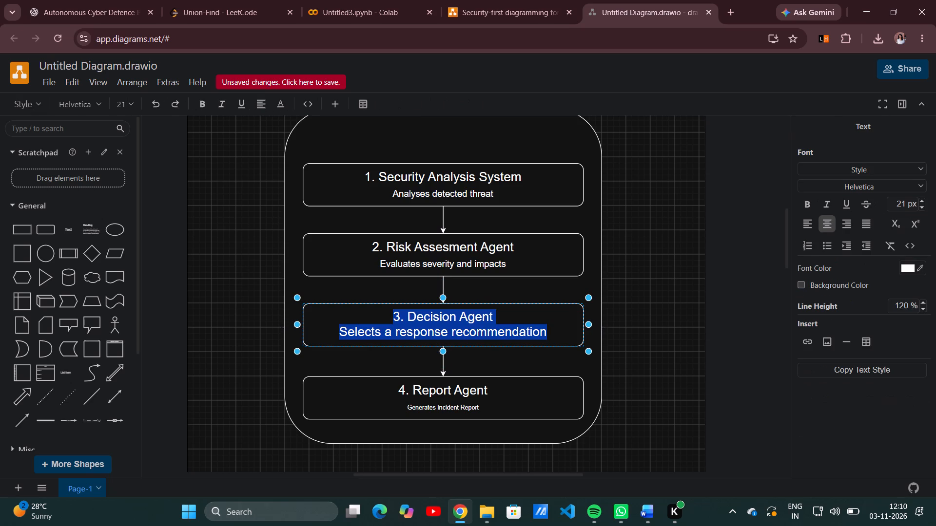
click(519, 330)
drag(545, 329, 350, 336)
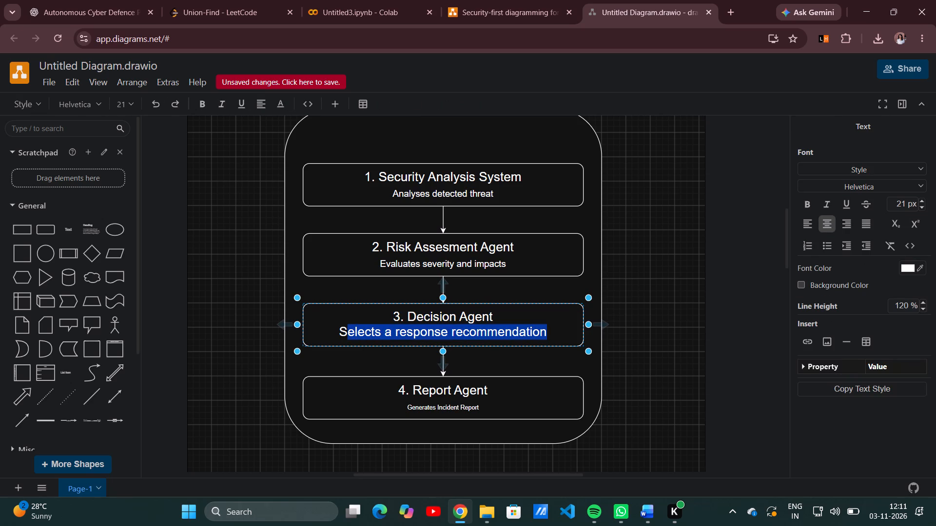
drag(350, 336, 343, 332)
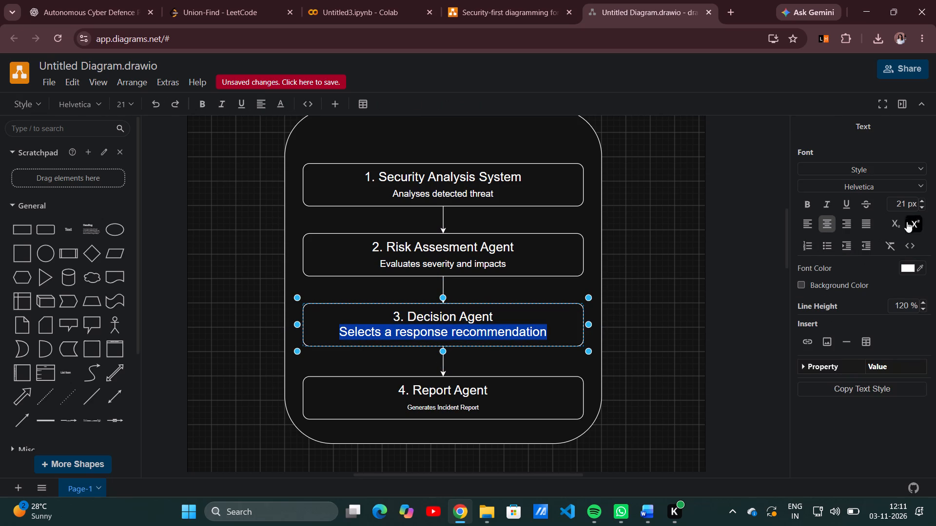
triple_click(920, 208)
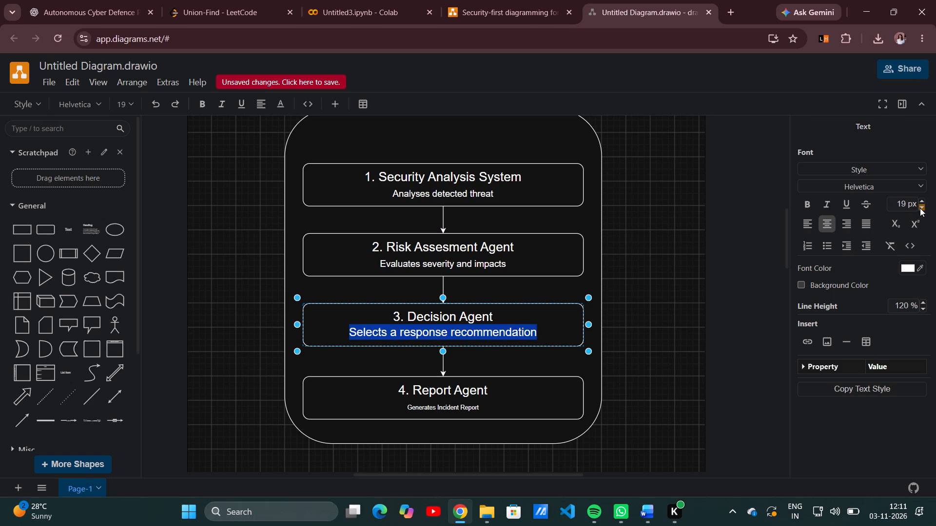
double_click(920, 208)
click(920, 208)
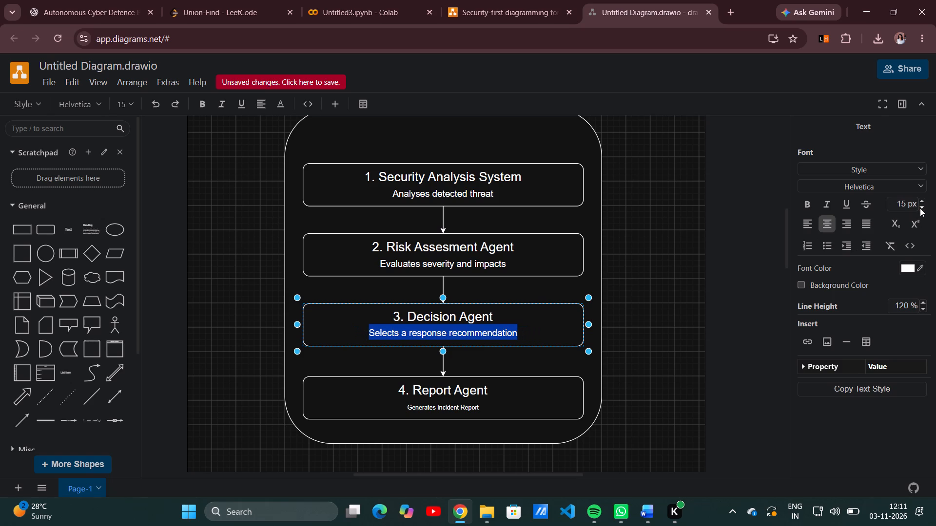
Set the font size of only the line "Generates Incident Report" in the Report Agent box to 15 px.
click(449, 407)
double_click(466, 408)
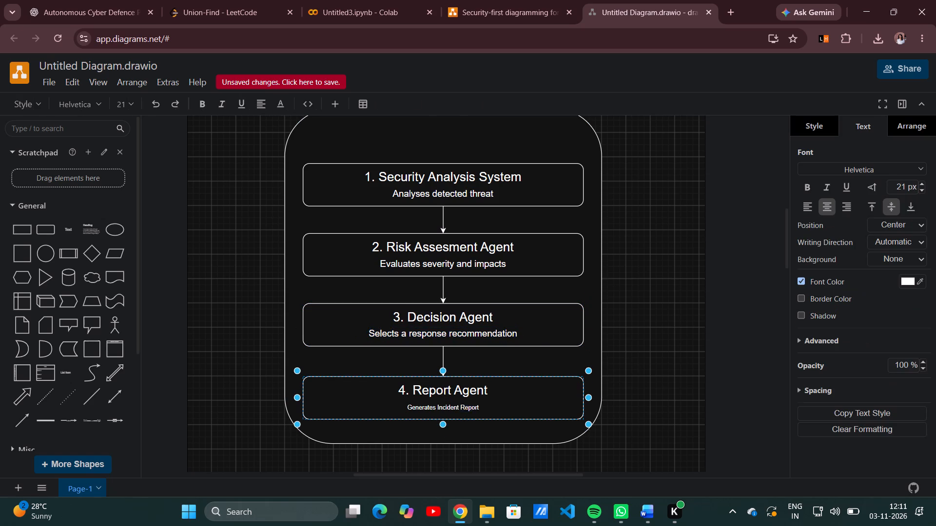
drag(477, 405, 421, 407)
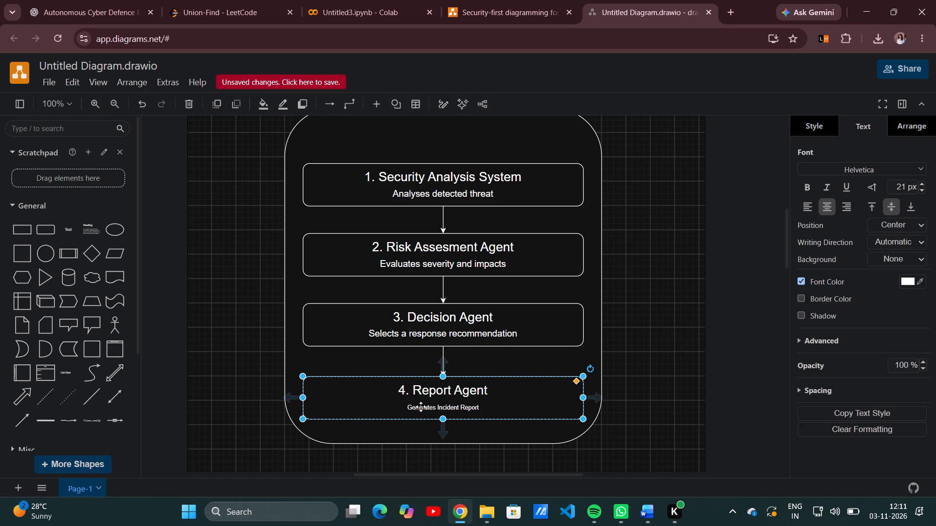
drag(421, 407, 412, 406)
click(412, 406)
double_click(412, 406)
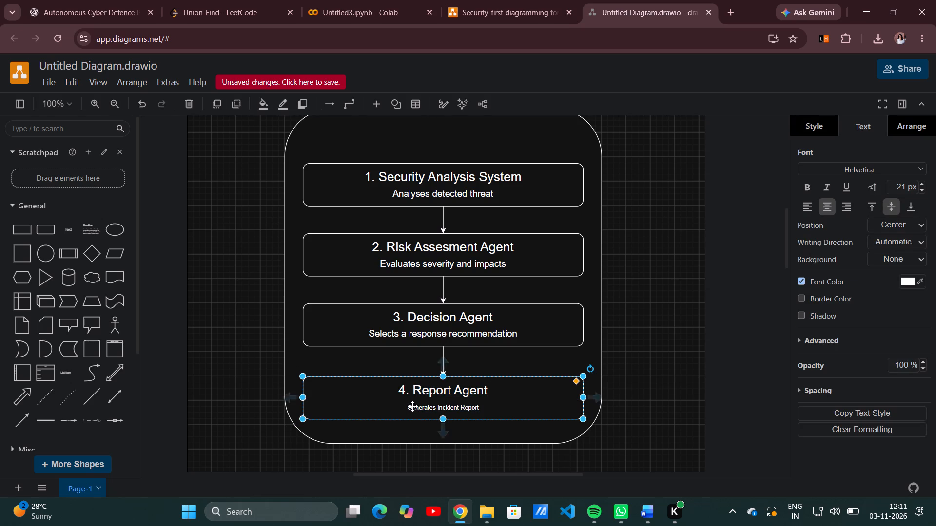
click(412, 406)
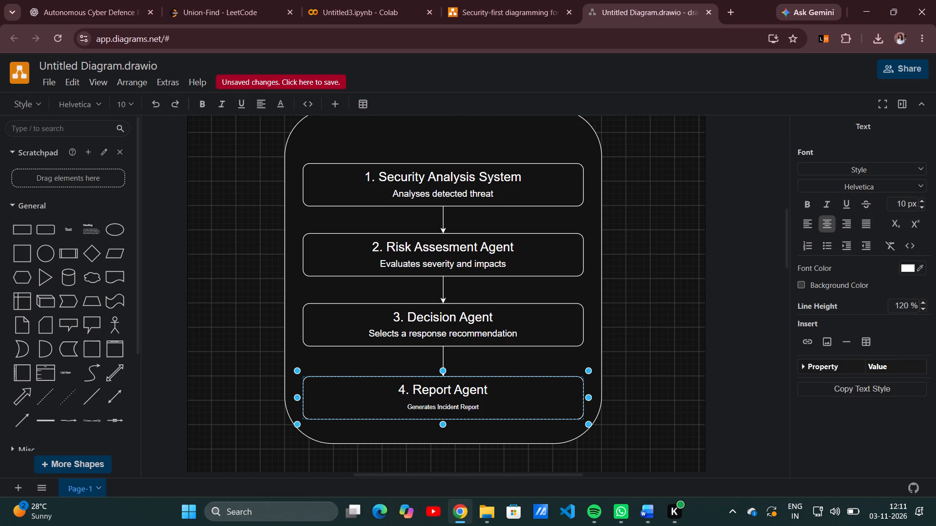
drag(409, 406, 475, 412)
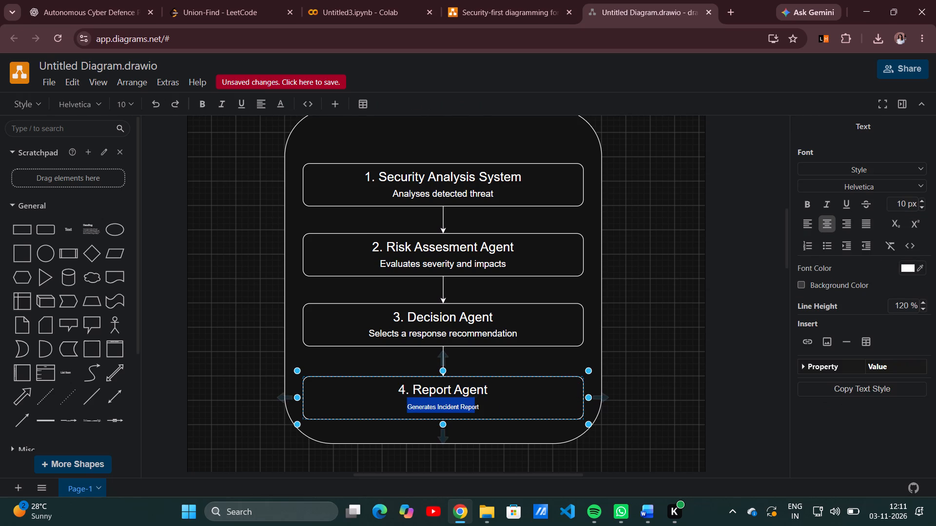
drag(475, 412, 484, 409)
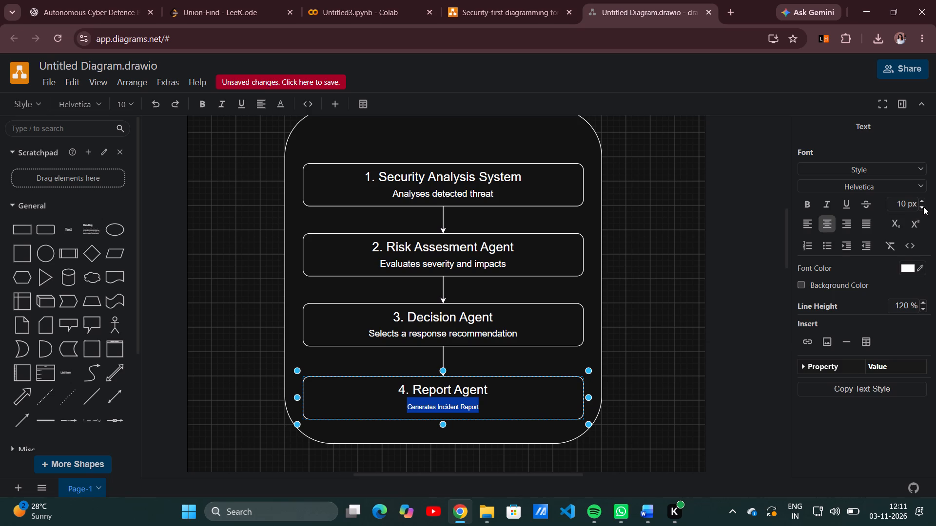
double_click(923, 207)
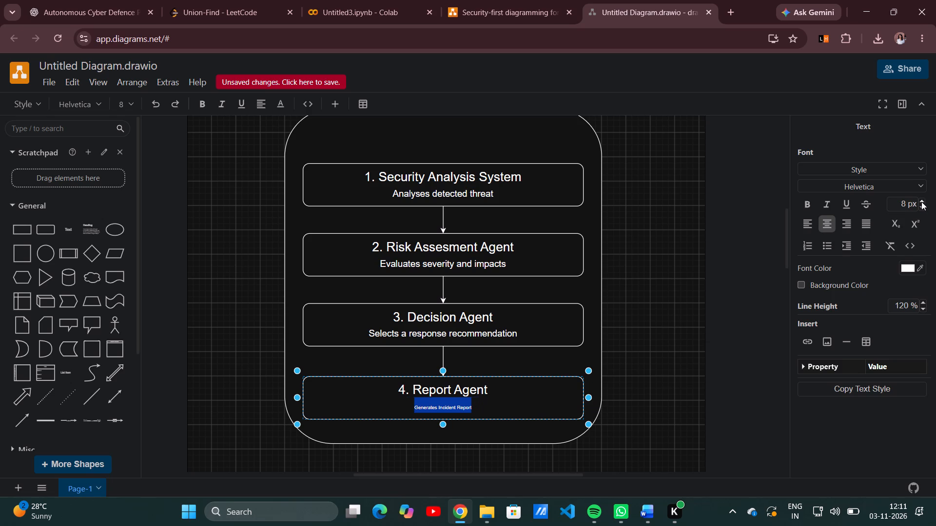
triple_click(921, 202)
click(921, 202)
click(921, 202)
click(921, 202)
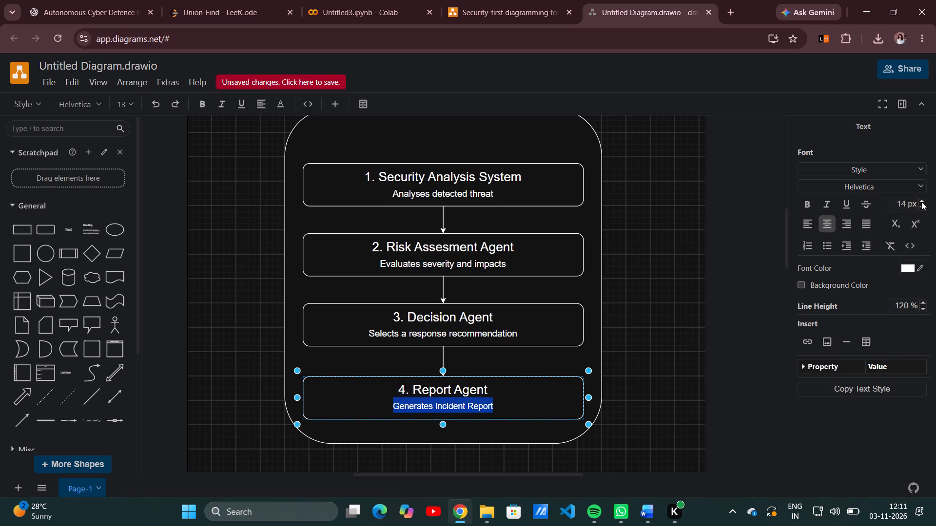
click(921, 202)
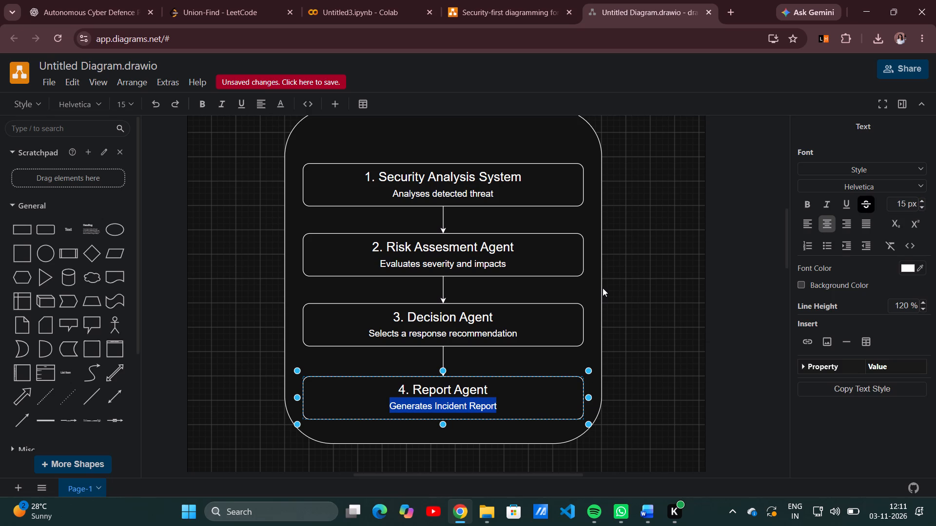
click(603, 288)
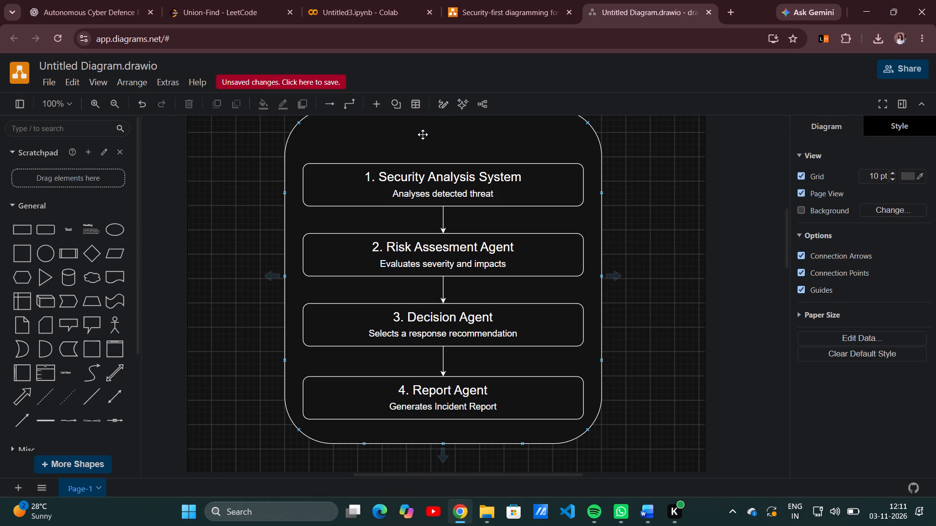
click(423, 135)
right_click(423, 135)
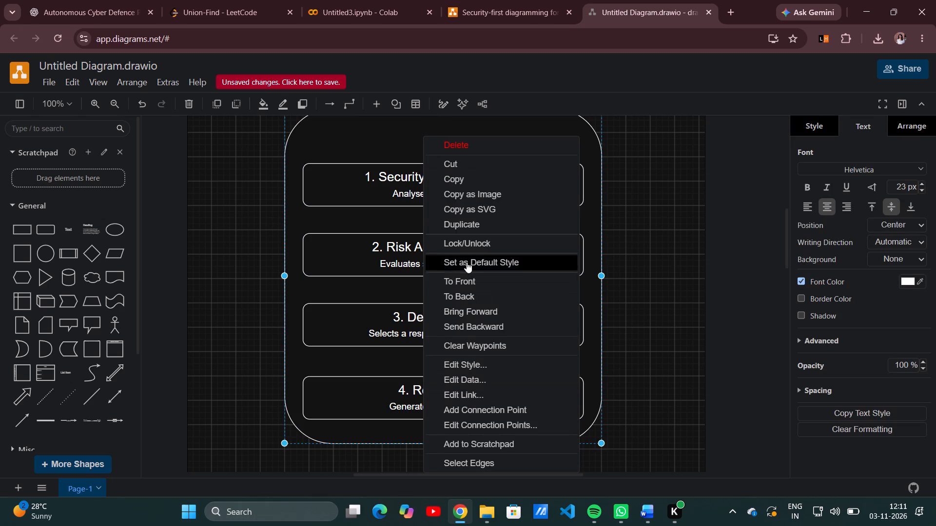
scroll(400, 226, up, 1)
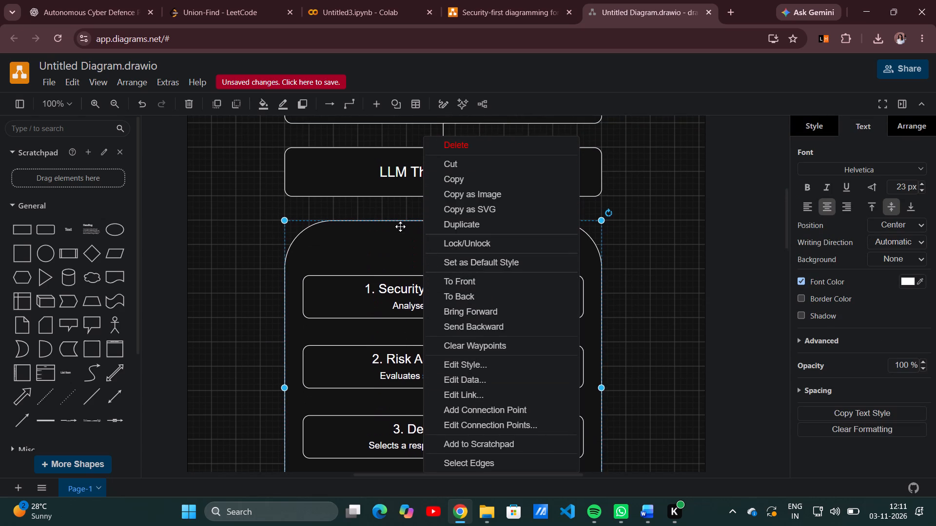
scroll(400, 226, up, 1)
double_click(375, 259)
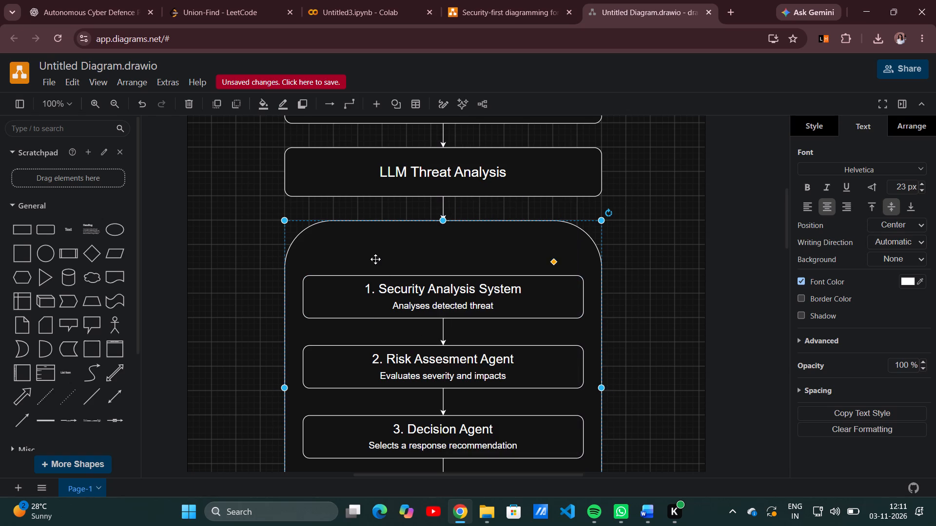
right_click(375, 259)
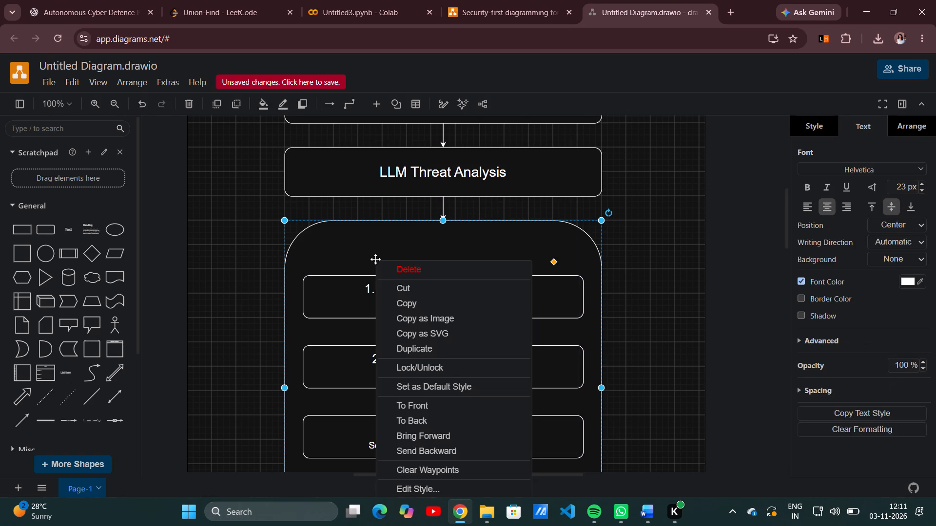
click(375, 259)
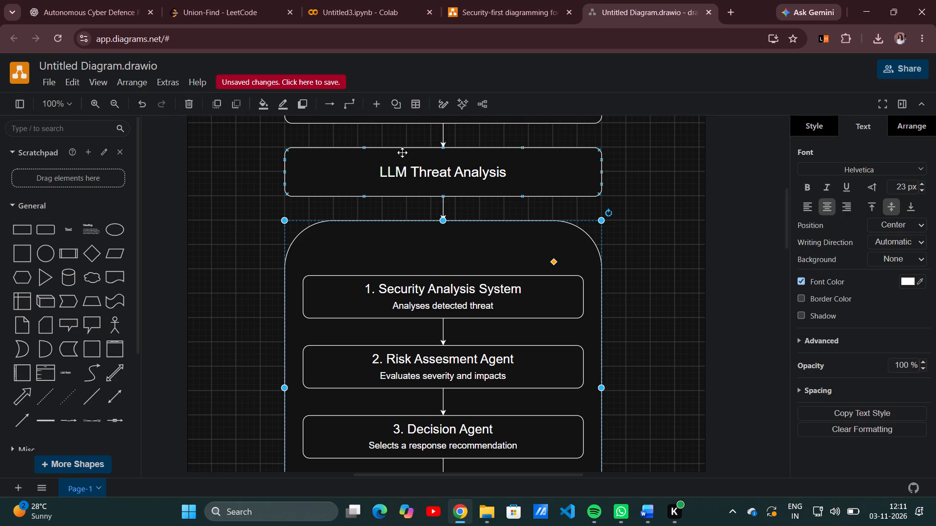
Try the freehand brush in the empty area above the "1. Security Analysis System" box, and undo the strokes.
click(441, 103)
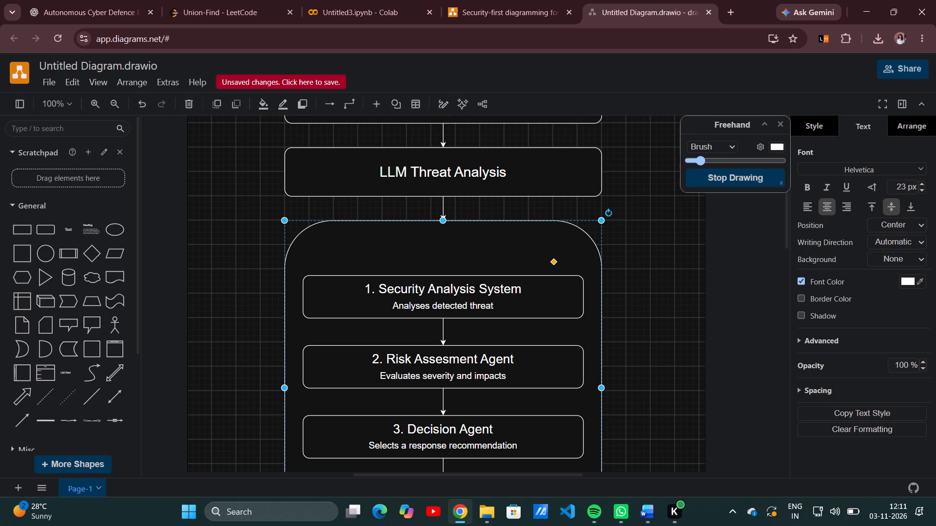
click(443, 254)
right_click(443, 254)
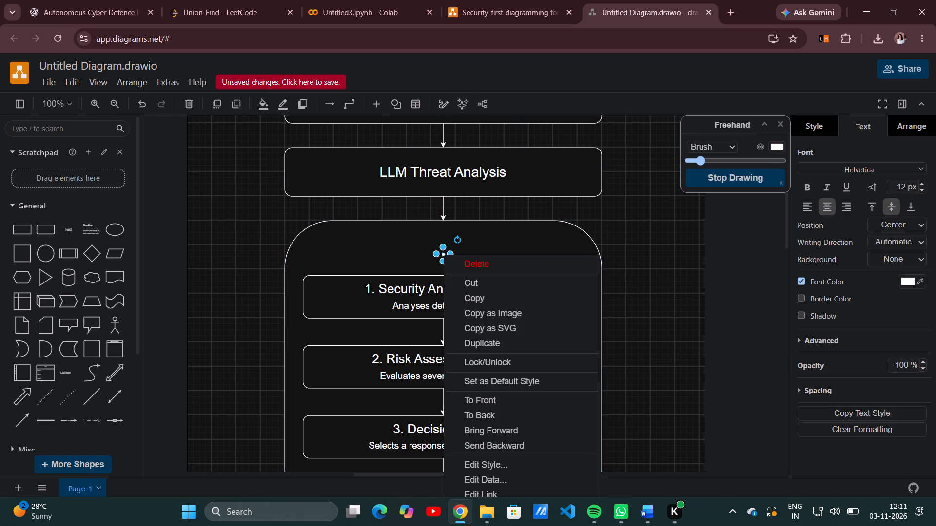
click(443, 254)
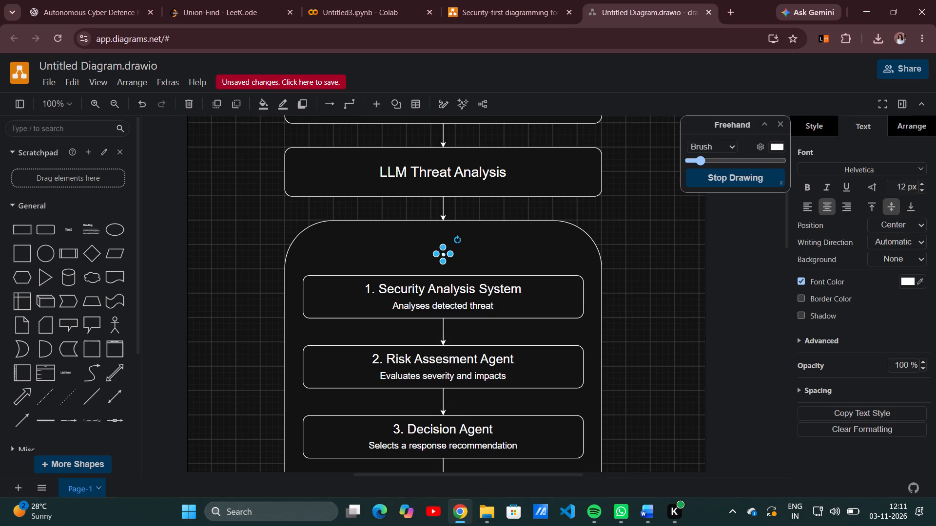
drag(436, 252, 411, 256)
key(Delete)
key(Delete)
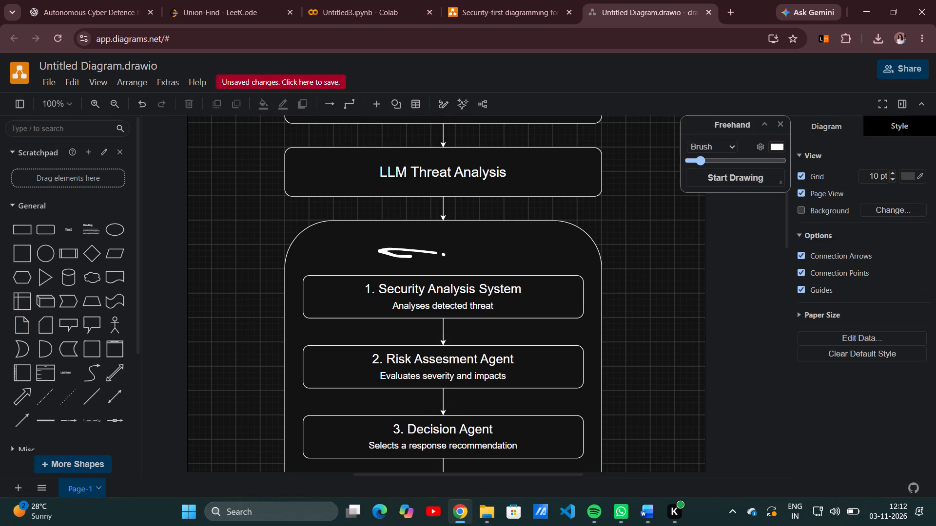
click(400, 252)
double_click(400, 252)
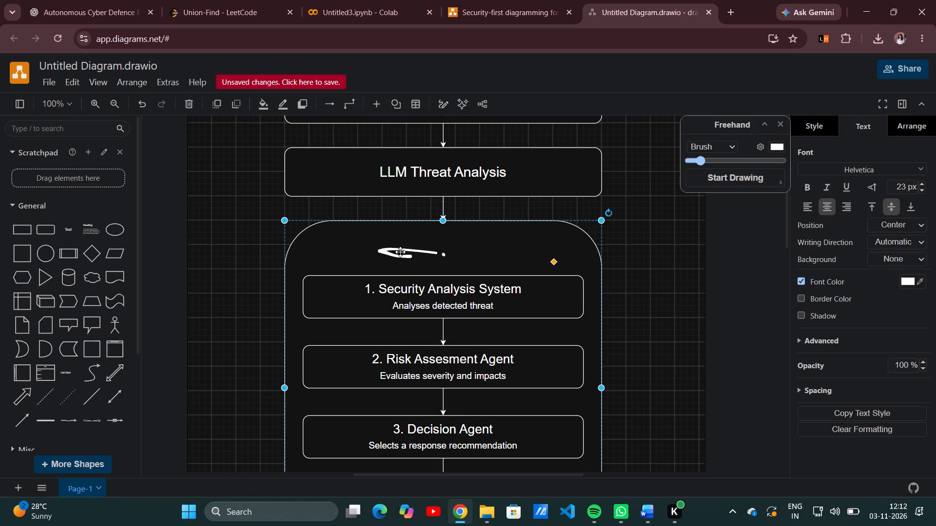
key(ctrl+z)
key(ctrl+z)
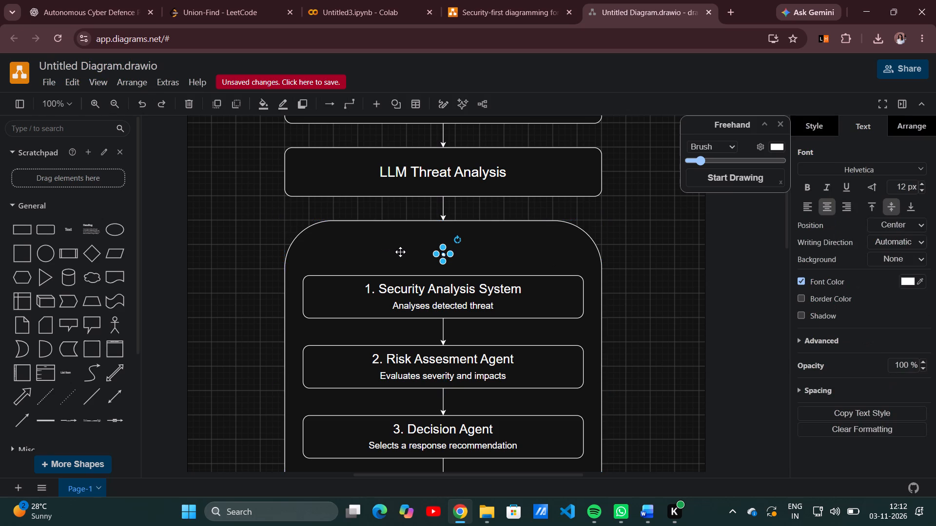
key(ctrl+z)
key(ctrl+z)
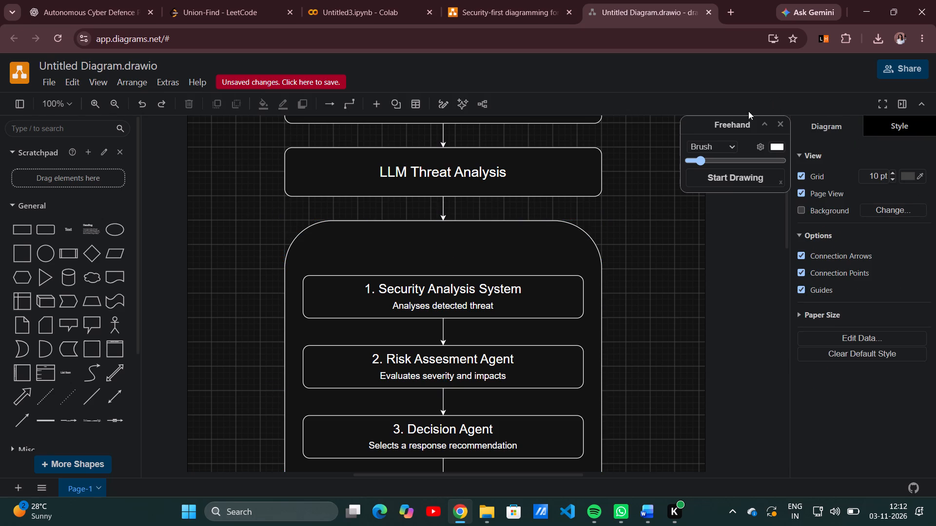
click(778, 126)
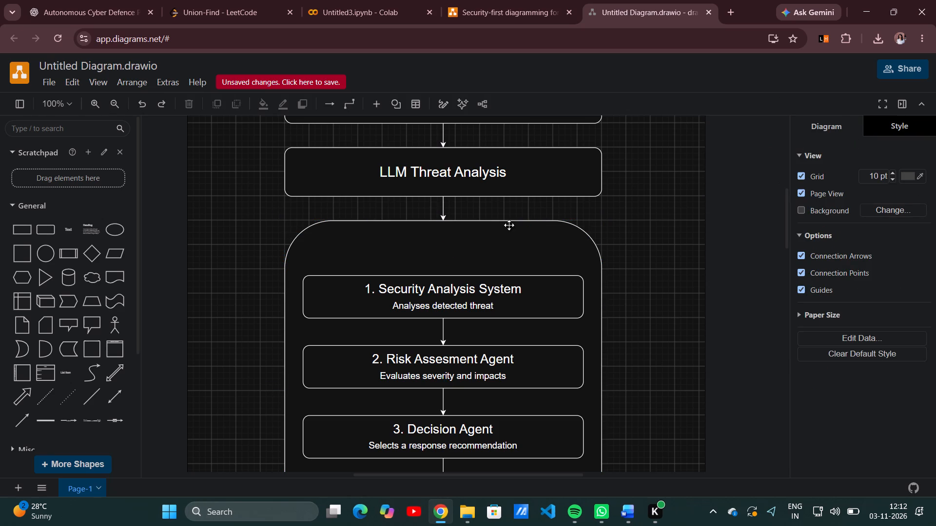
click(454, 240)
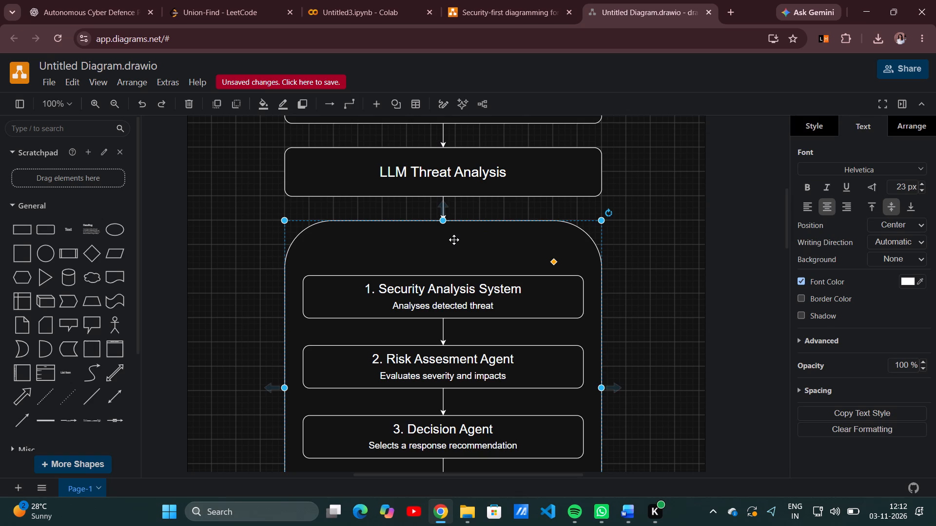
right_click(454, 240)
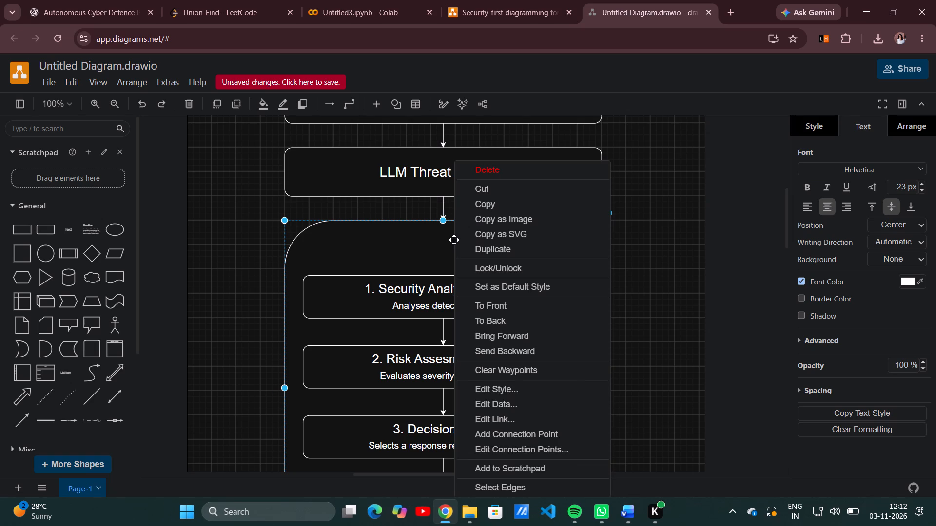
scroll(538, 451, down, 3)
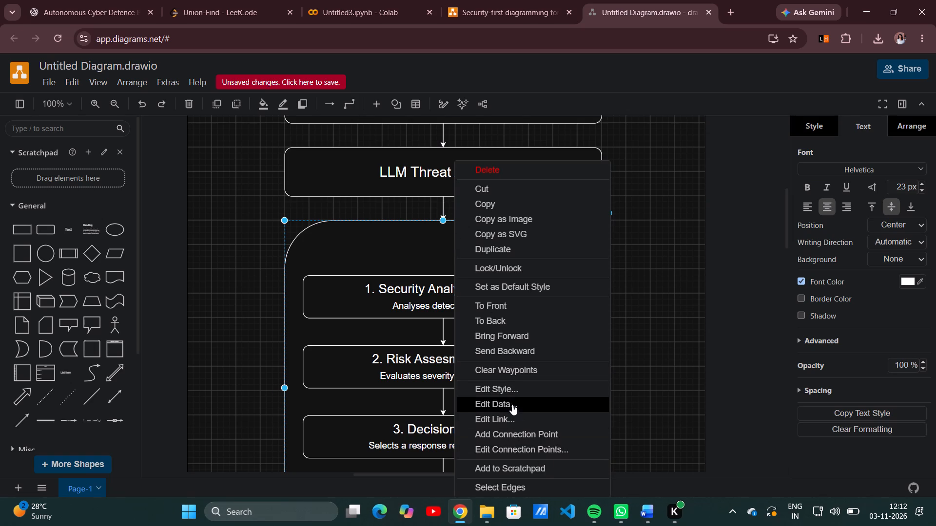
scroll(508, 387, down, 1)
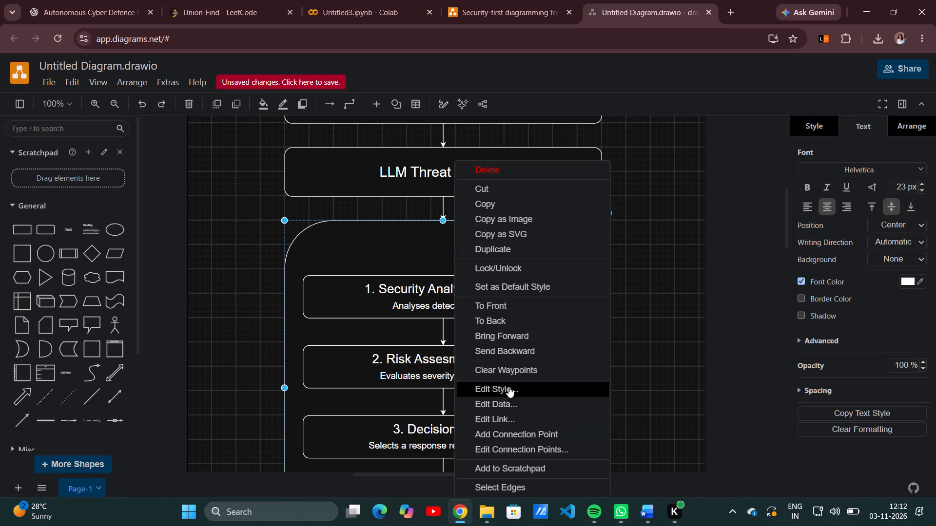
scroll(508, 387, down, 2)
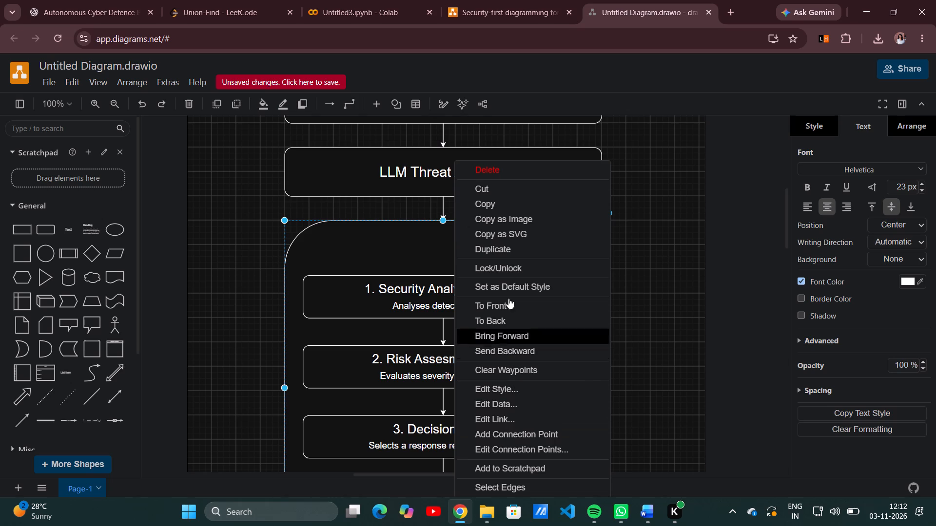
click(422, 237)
Connect the bottom centre of the large agent container to the top centre of the empty box below with a straight arrow.
scroll(422, 237, down, 3)
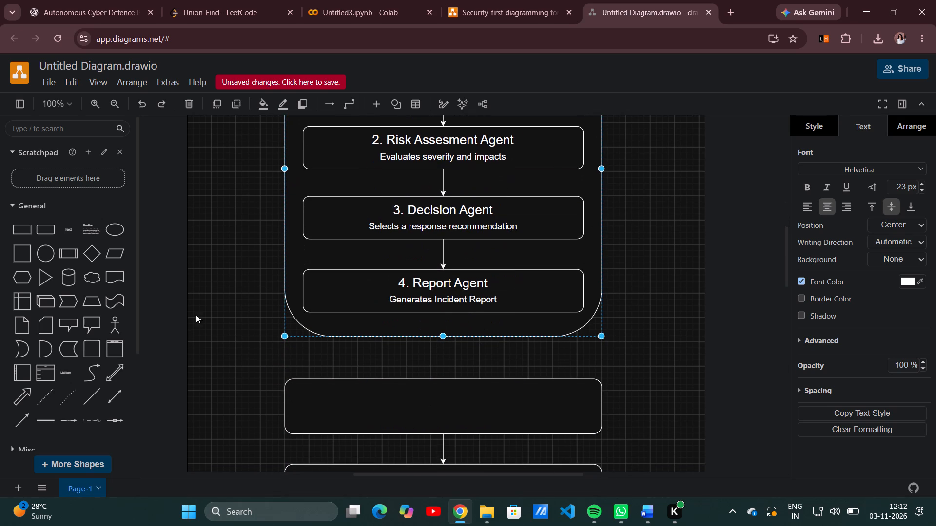
click(23, 415)
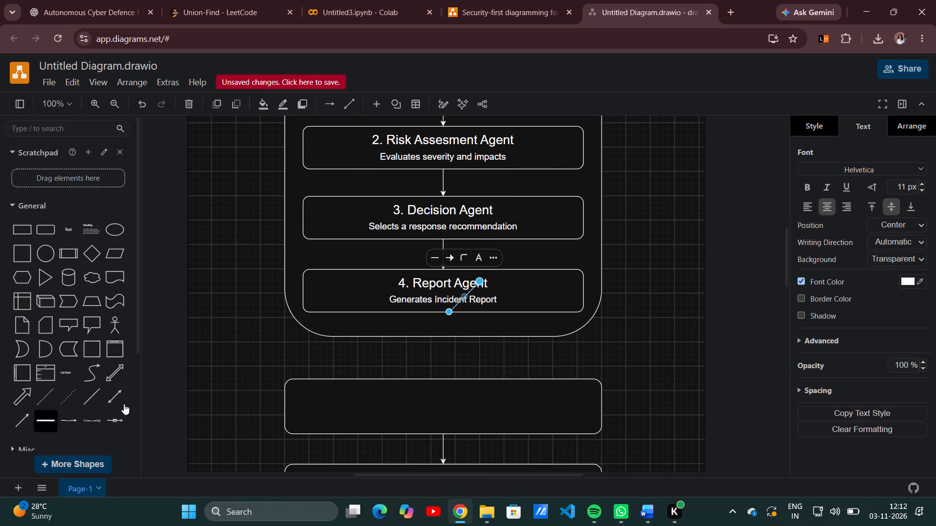
drag(450, 311, 450, 310)
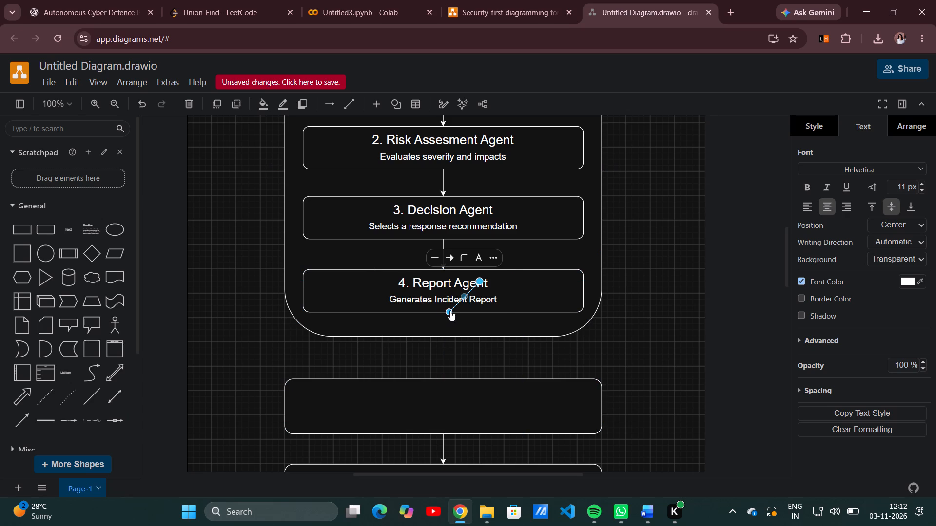
drag(450, 310, 443, 338)
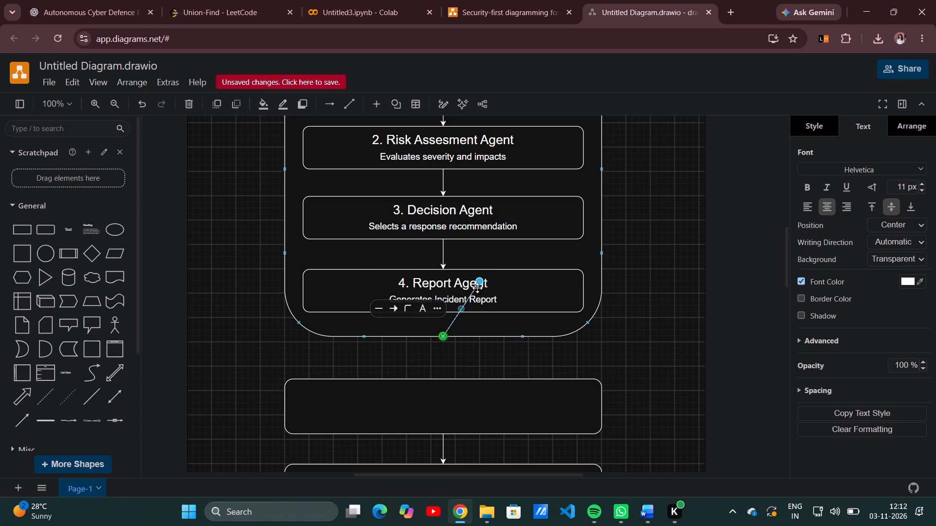
drag(481, 282, 445, 379)
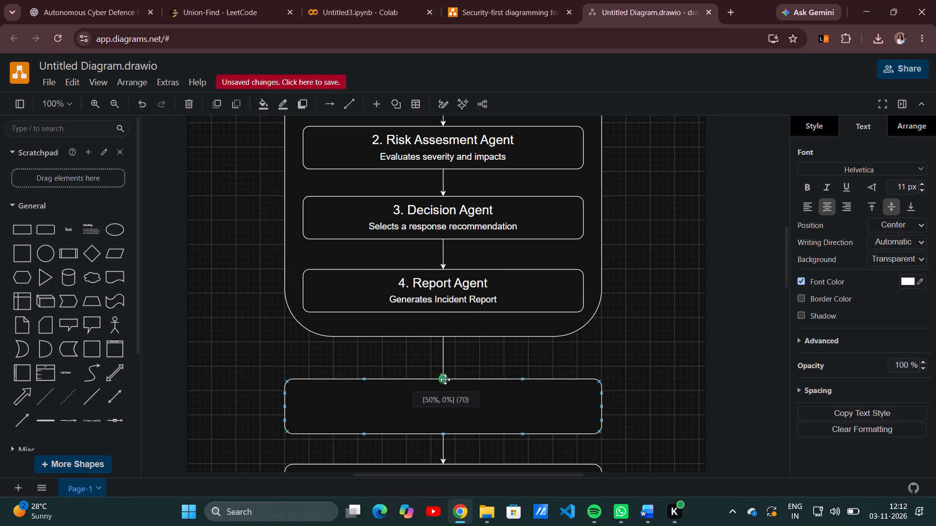
click(426, 399)
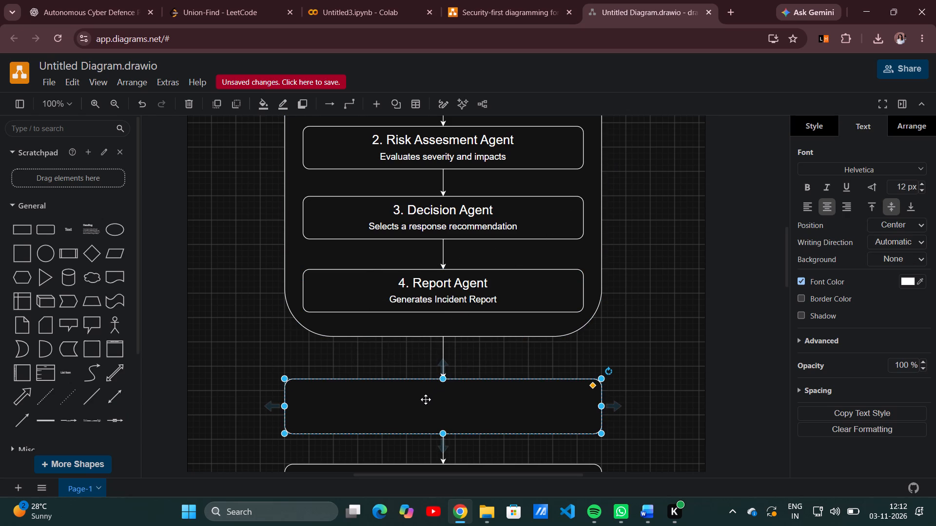
scroll(426, 399, up, 3)
scroll(426, 399, down, 1)
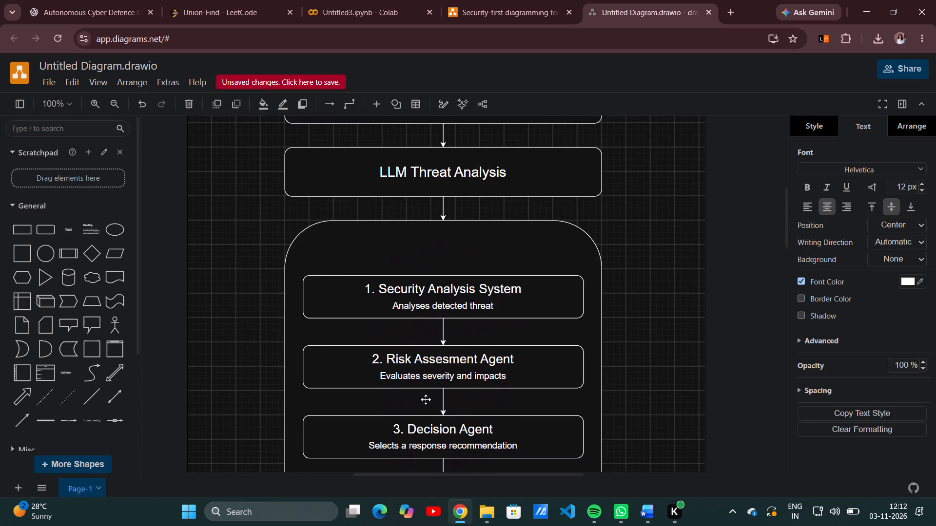
scroll(426, 399, down, 1)
scroll(426, 399, up, 1)
click(450, 156)
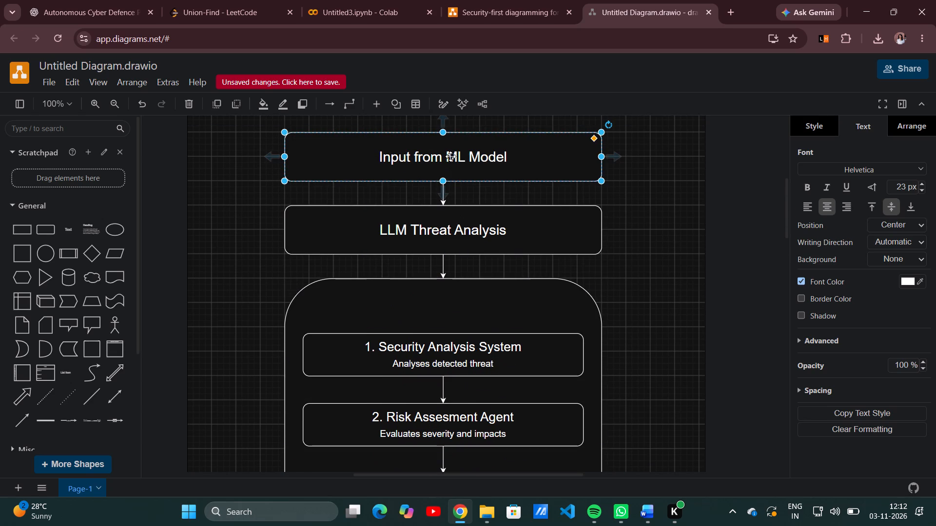
double_click(496, 151)
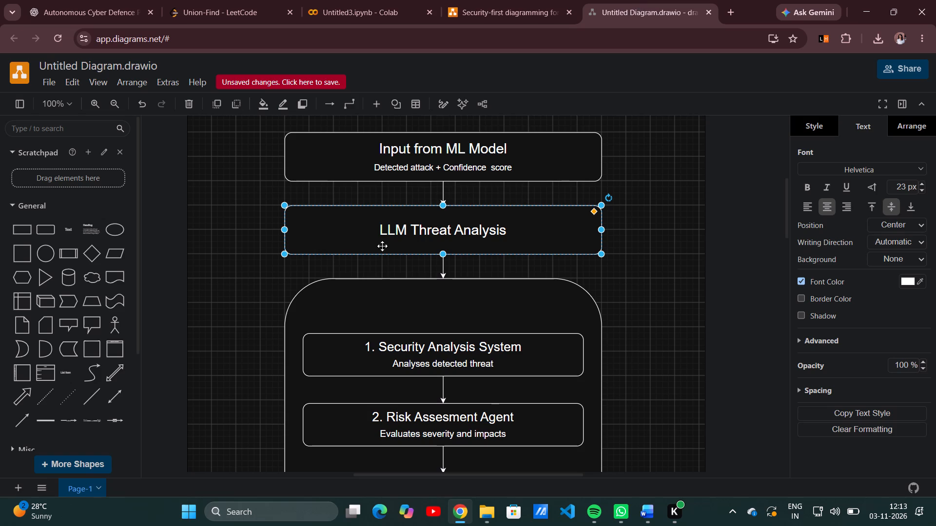
double_click(467, 229)
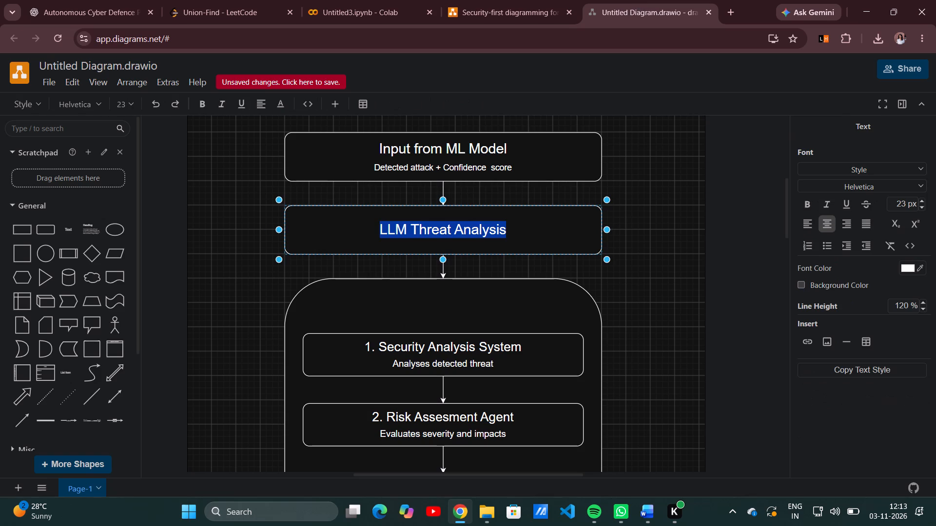
click(467, 229)
key(Right)
key(Right)
key(Right)
key(Right)
key(Right)
key(Right)
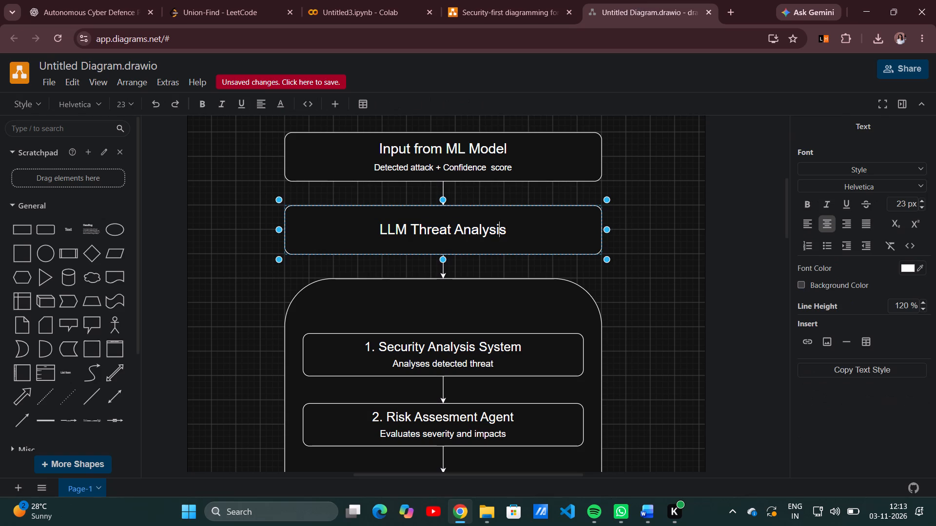
key(Right)
key(Return)
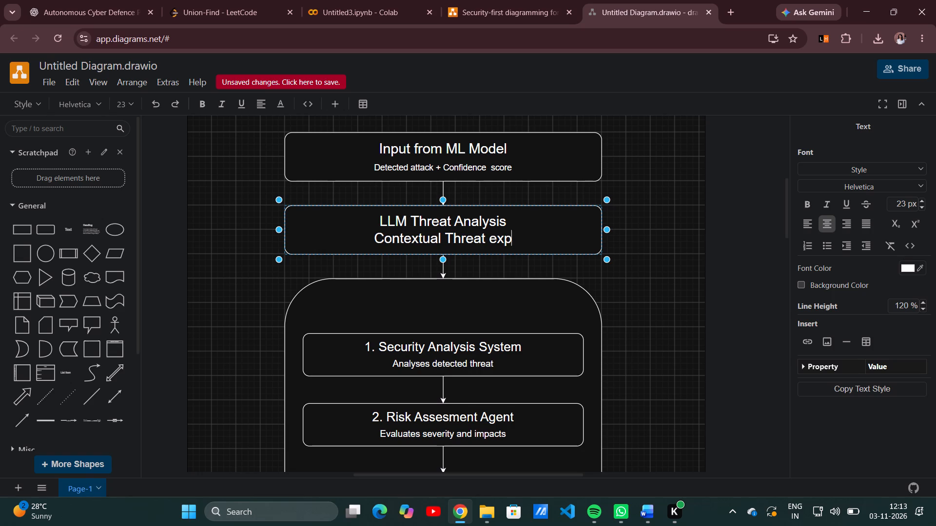
key(n)
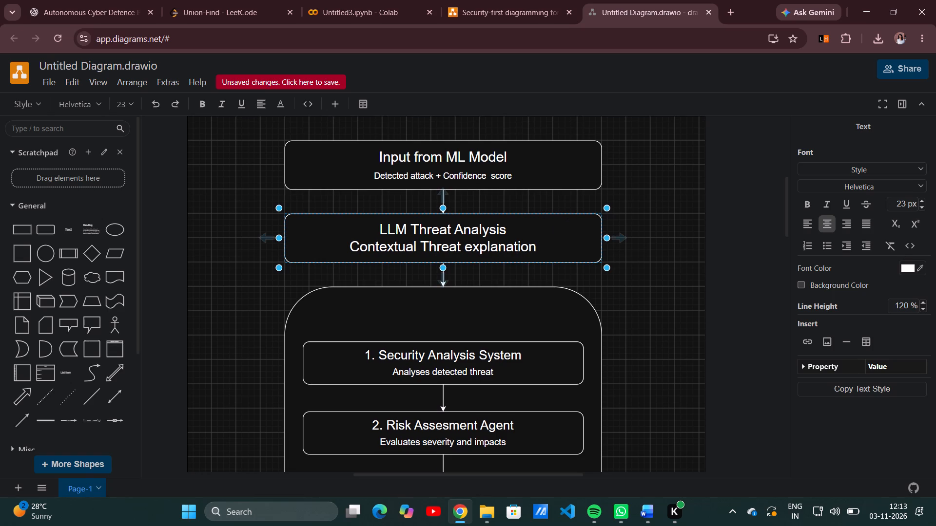
Set the font size of only the line "Contextual Threat explanation" in the LLM Threat Analysis box to 14 px.
drag(534, 247, 342, 254)
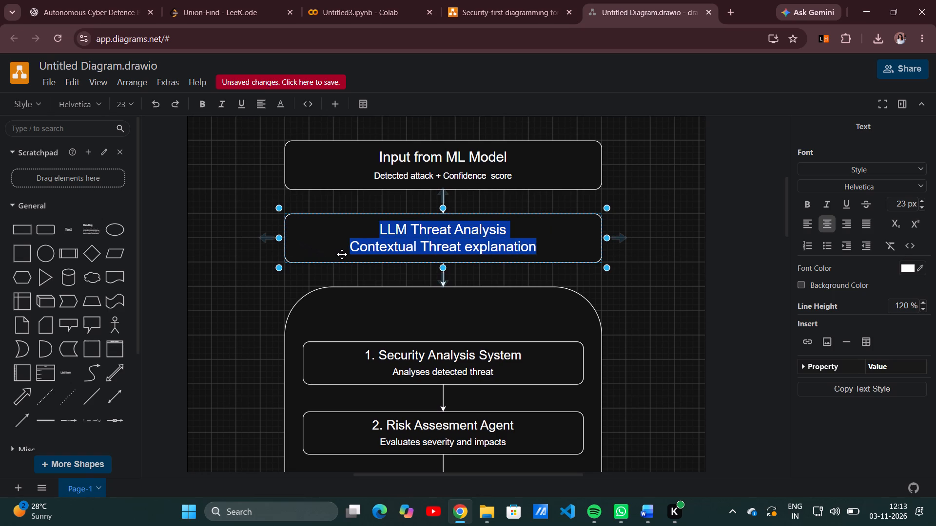
drag(342, 254, 352, 248)
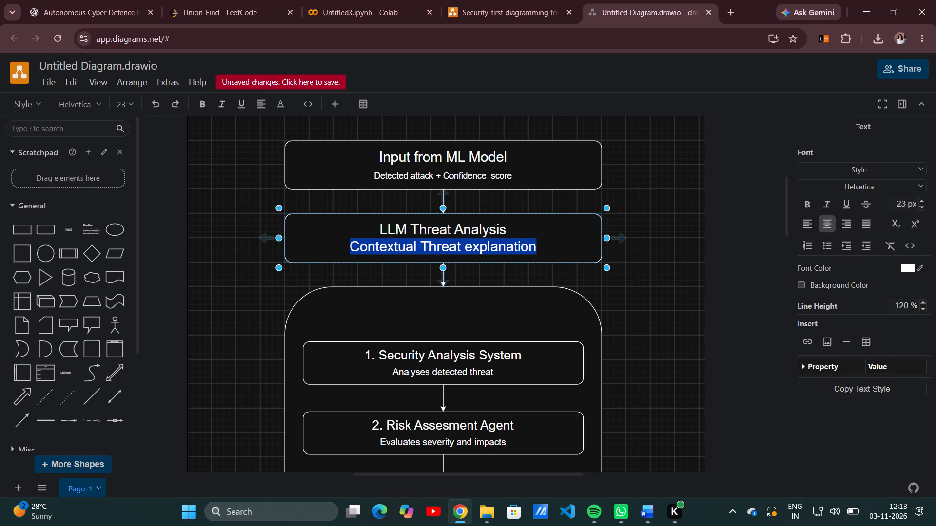
triple_click(920, 204)
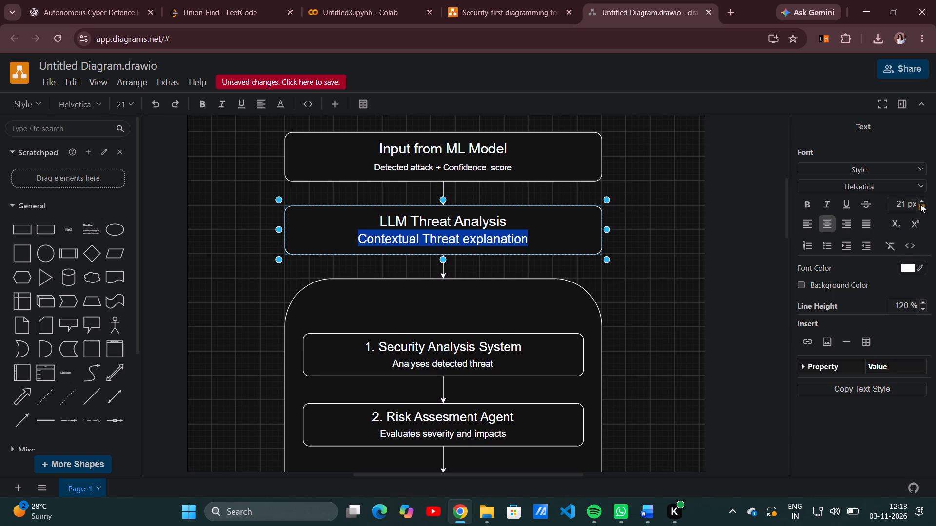
triple_click(920, 204)
click(920, 204)
click(920, 204)
click(920, 204)
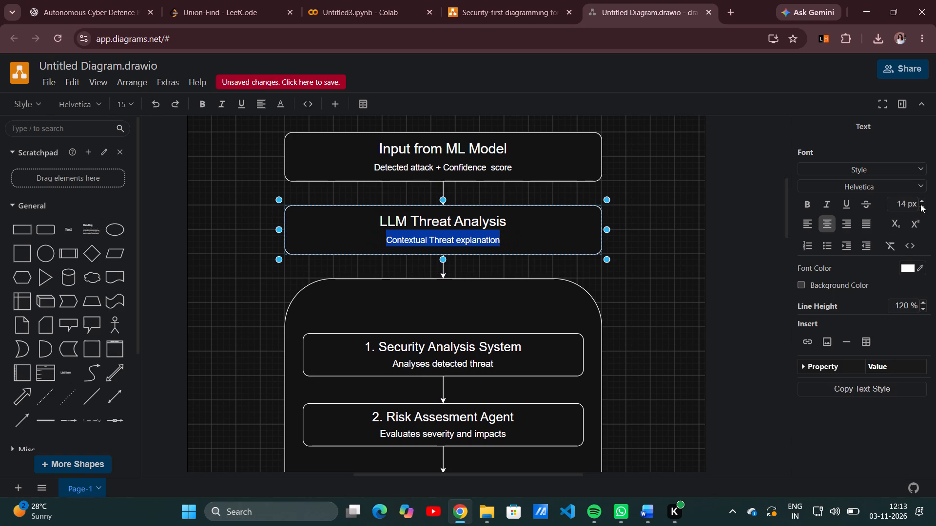
click(697, 282)
Title the empty box directly below the agent container "Final System Outputs" at 23 px, following ChatGPT's layout.
scroll(697, 282, down, 2)
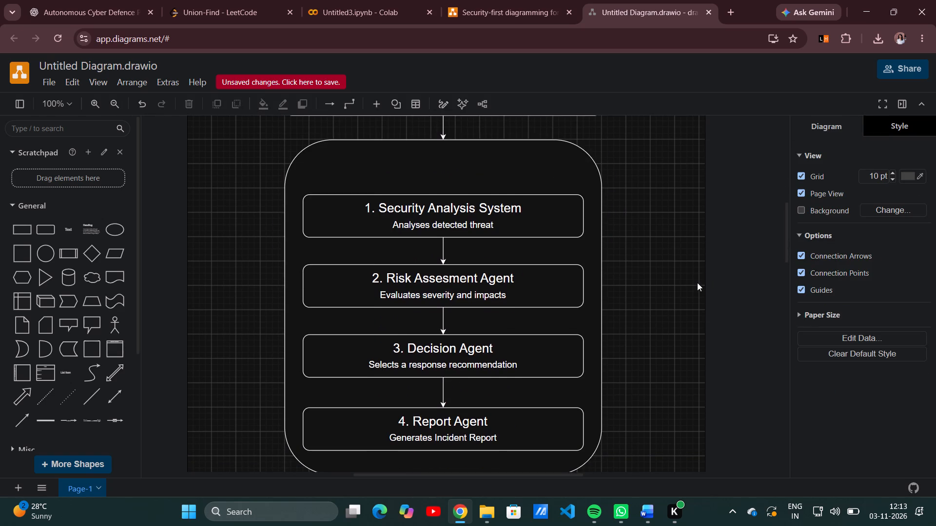
scroll(560, 264, down, 1)
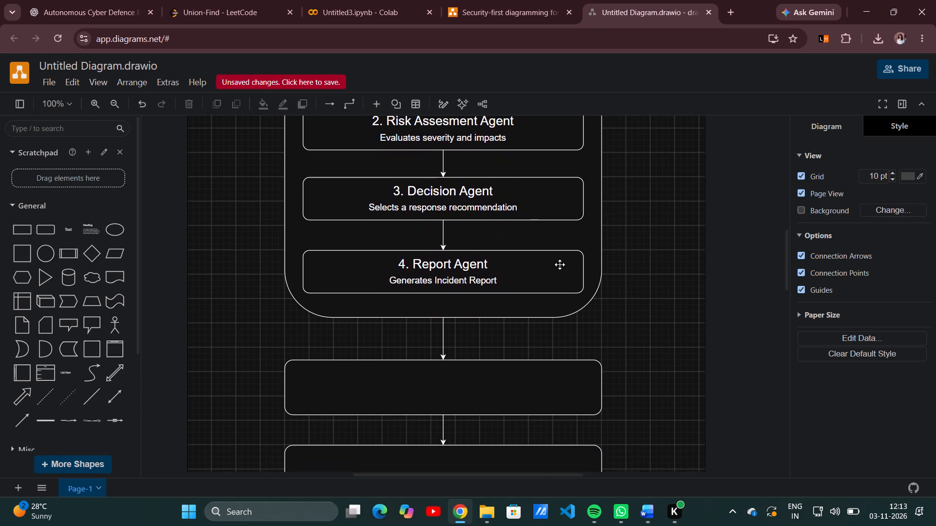
scroll(560, 264, down, 1)
click(428, 369)
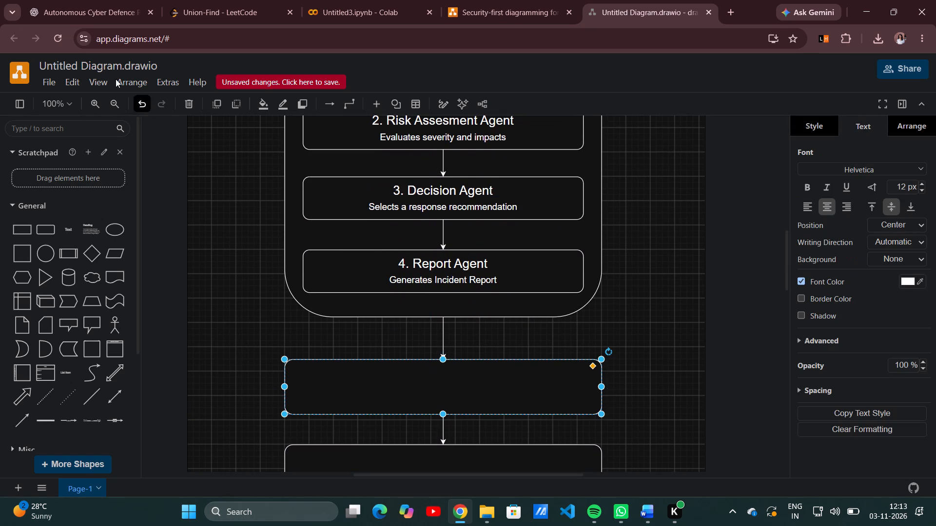
click(89, 3)
scroll(459, 365, down, 1)
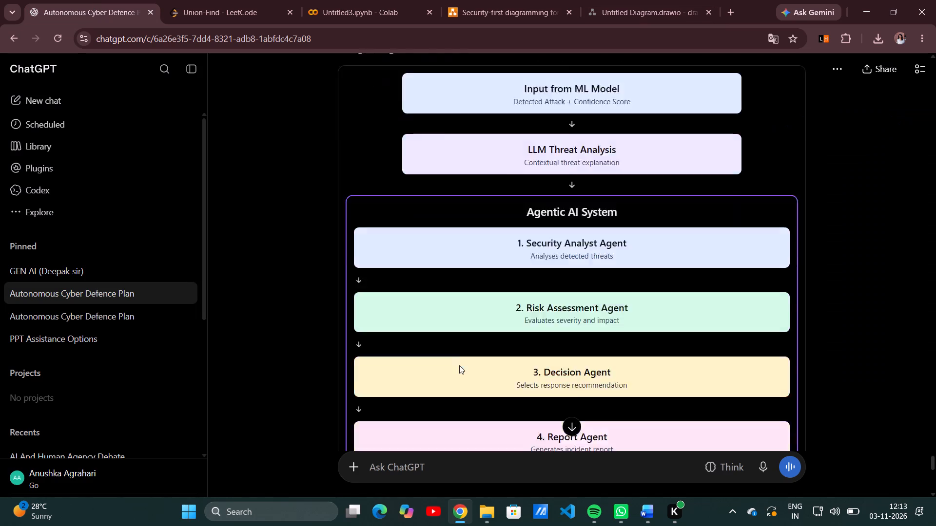
scroll(459, 365, down, 3)
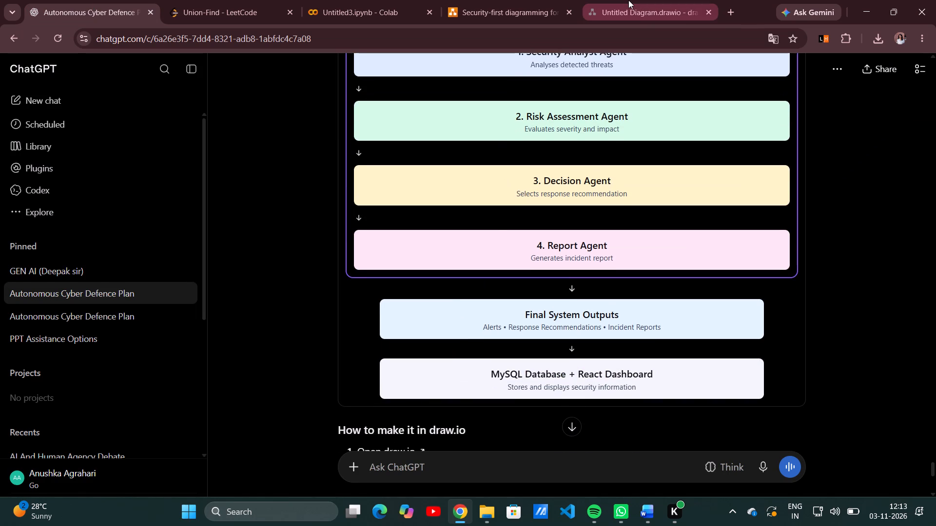
click(628, 0)
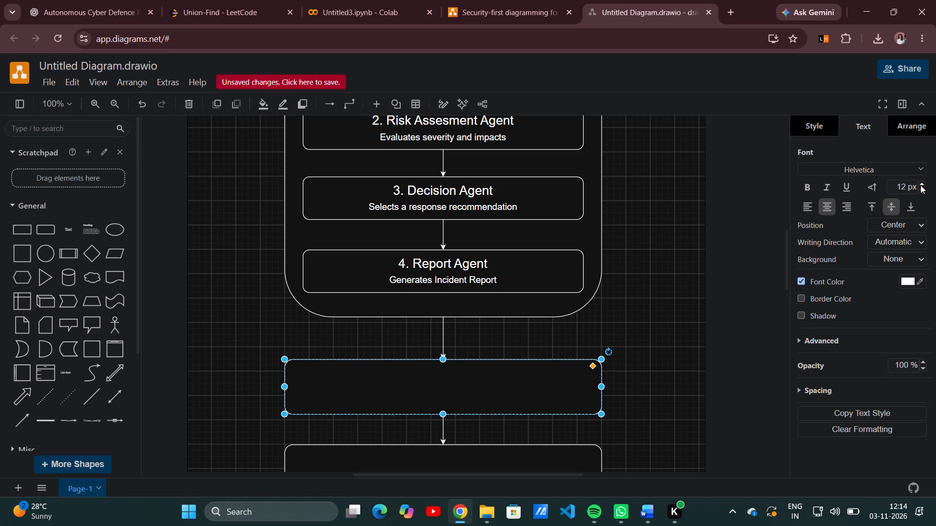
triple_click(920, 185)
triple_click(920, 185)
double_click(920, 185)
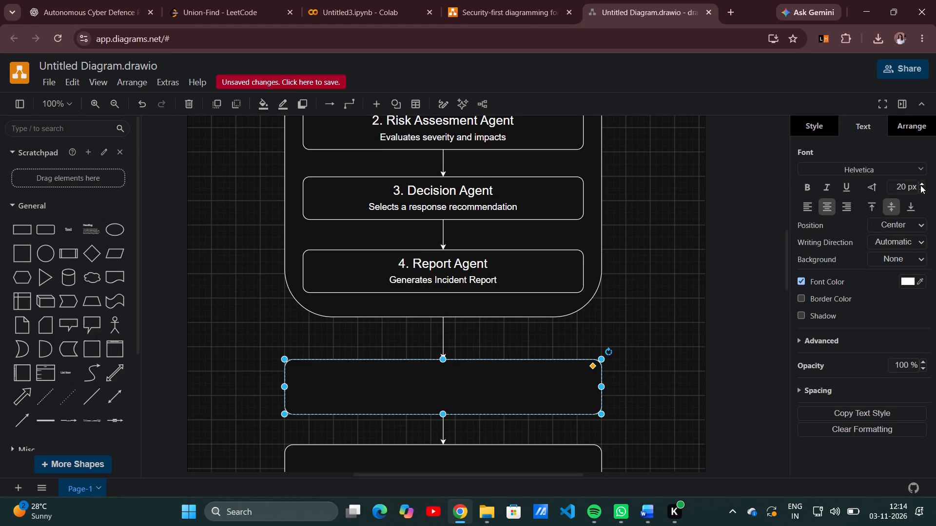
click(920, 185)
click(920, 185)
click(920, 185)
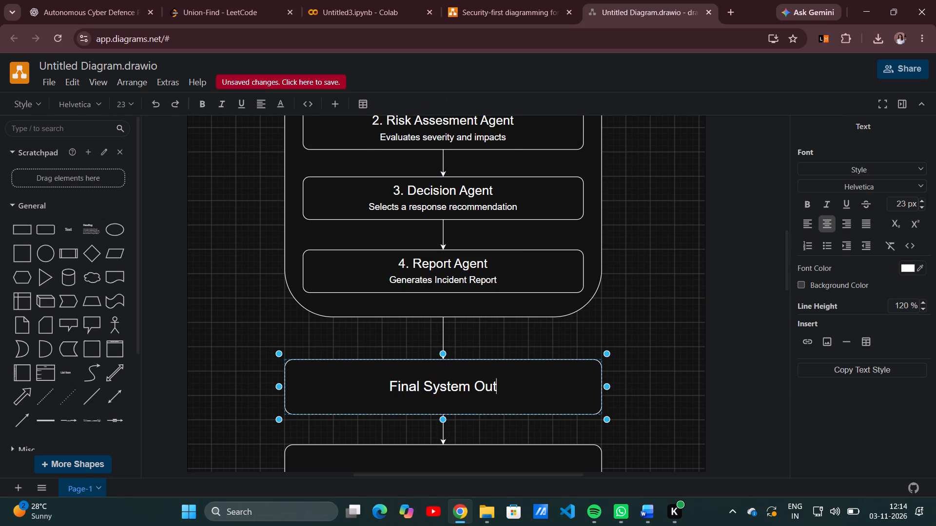
Add a second line "Alerts + Response recommendation + Incident" below the title in the "Final System Outputs" box, following ChatGPT's layout.
key(Return)
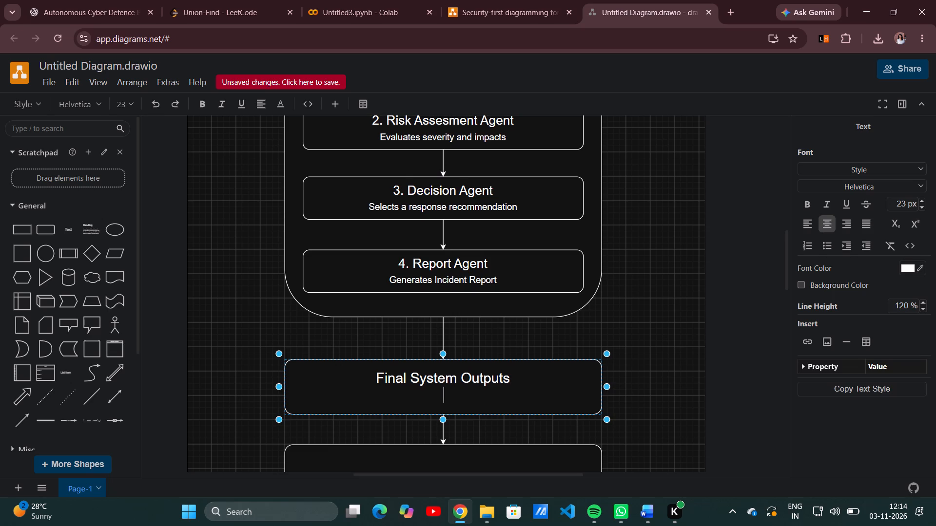
click(104, 0)
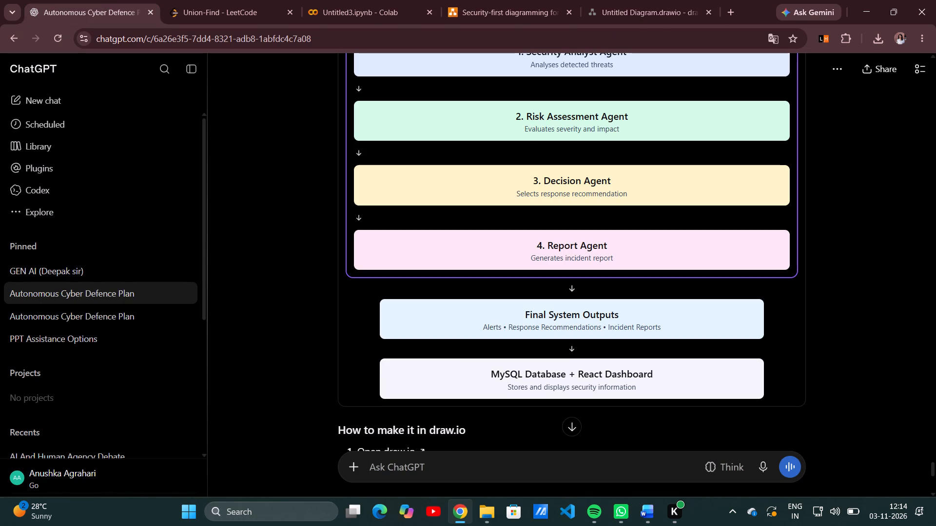
click(626, 1)
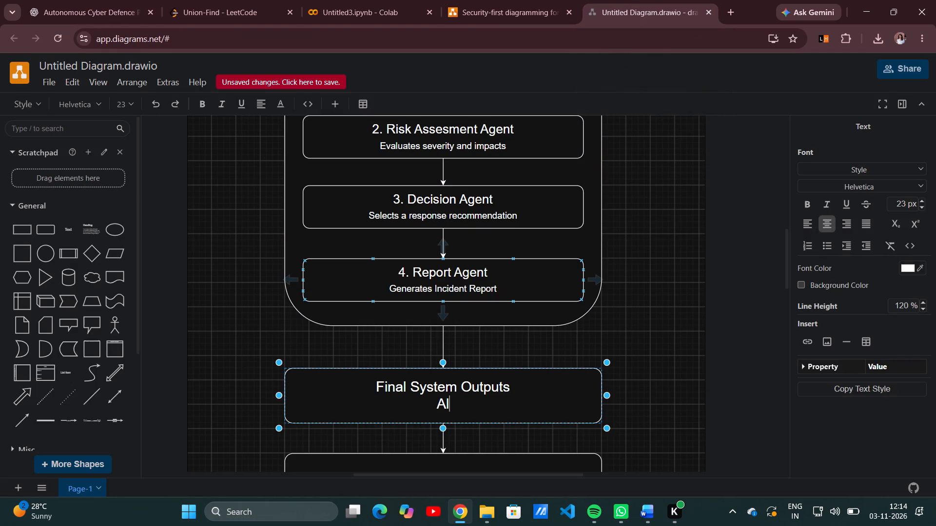
key(BackSpace)
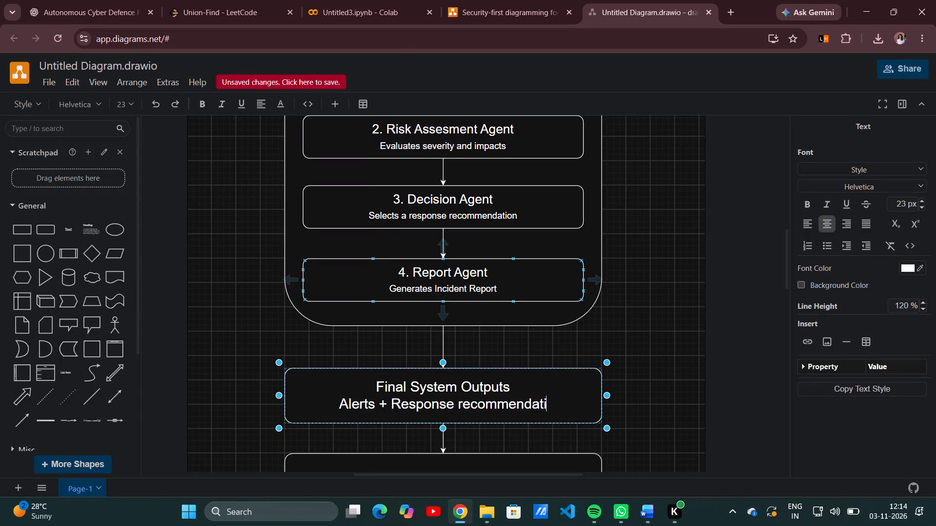
key(space)
text(+)
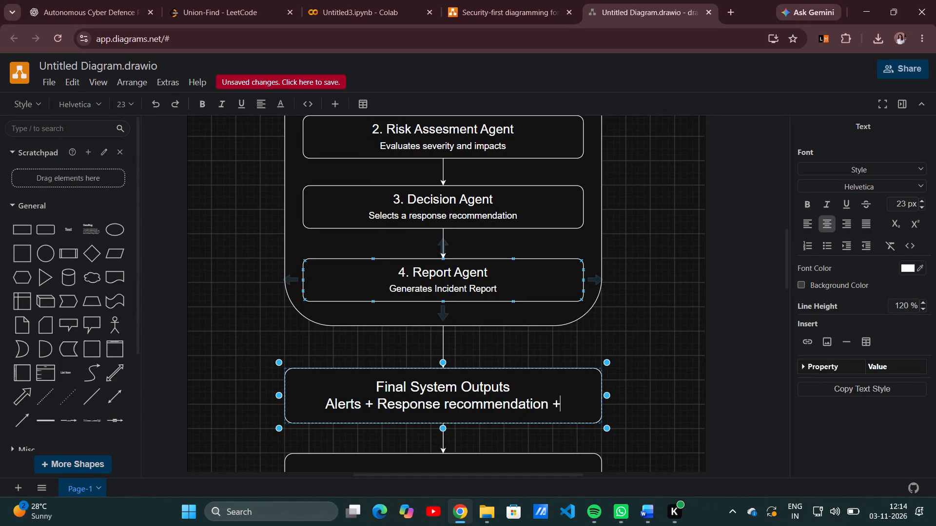
key(space)
click(77, 12)
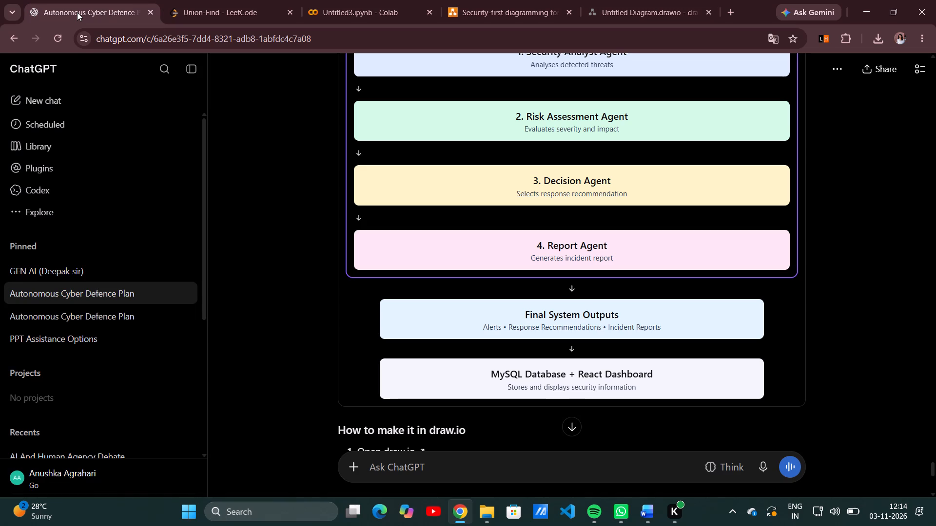
click(630, 0)
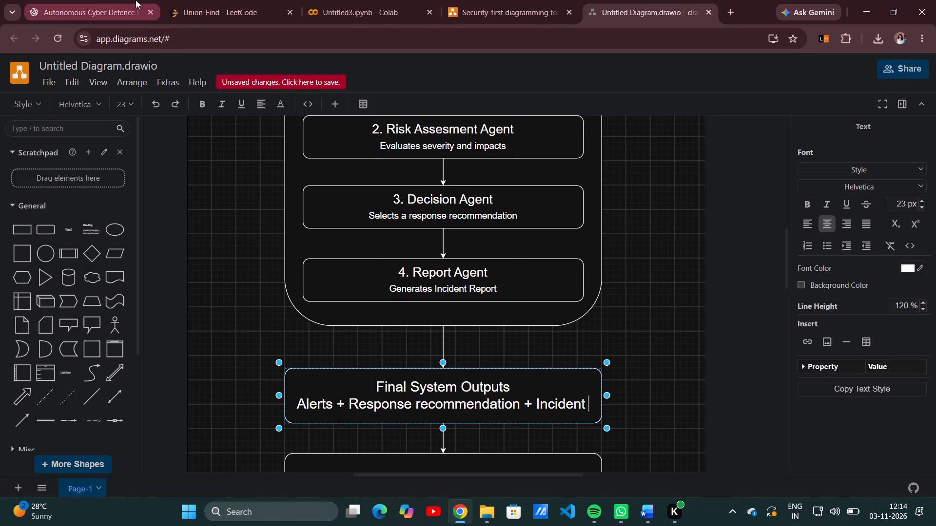
Switch to LeetCode and open the problem "128. Longest Consecutive Sequence" from the Union-Find list.
click(201, 9)
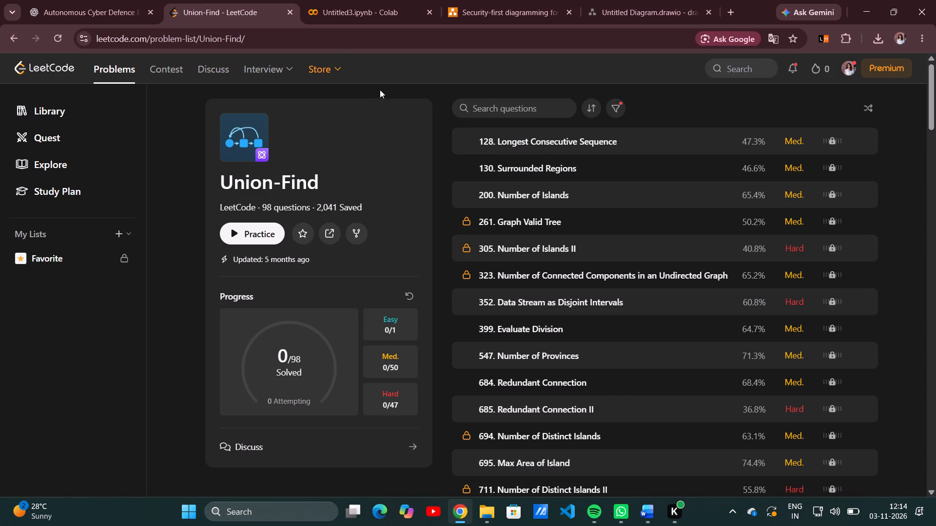
click(531, 150)
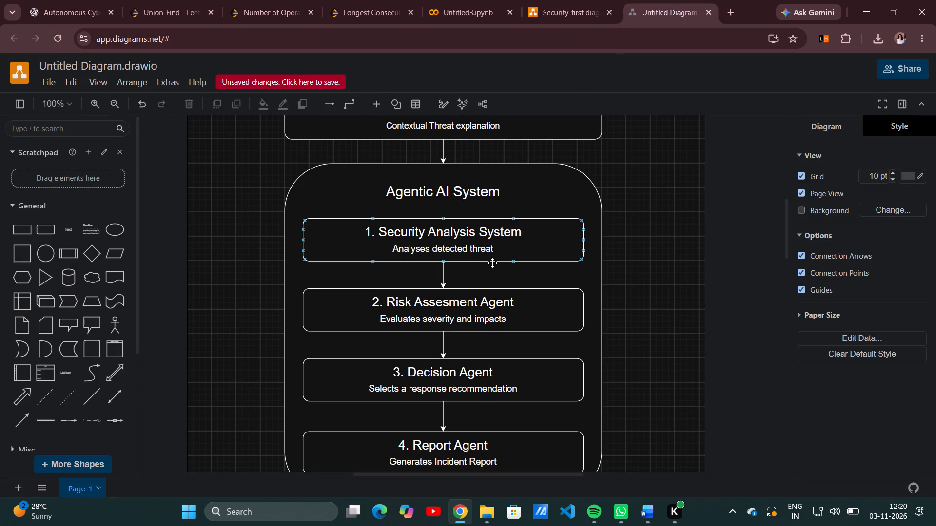
scroll(492, 263, up, 1)
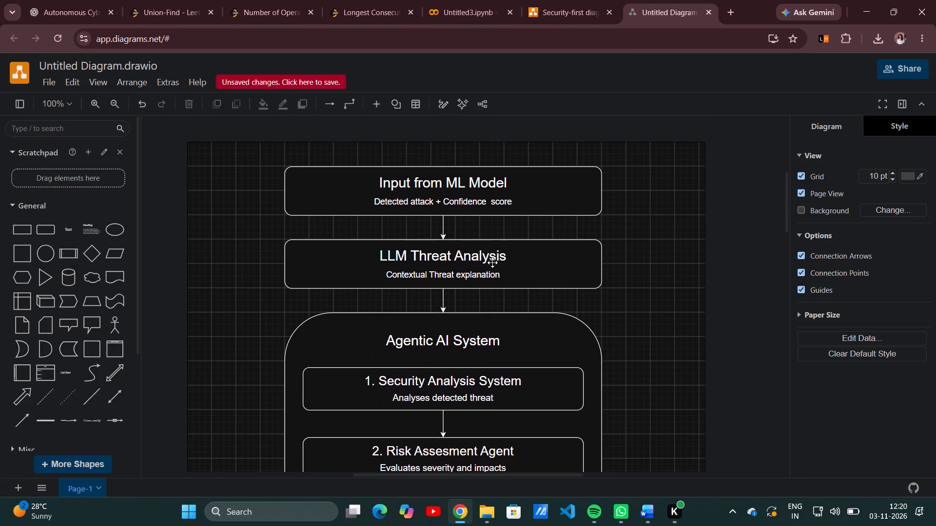
scroll(492, 263, up, 1)
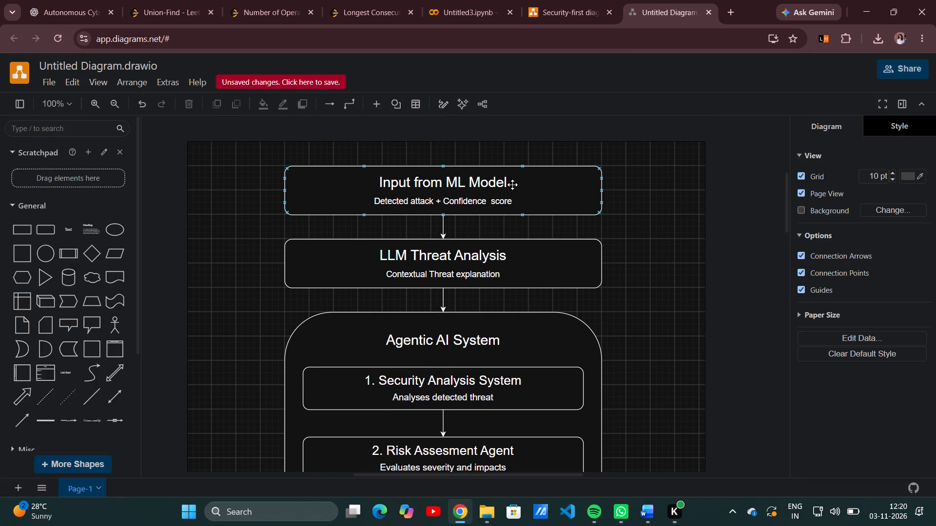
click(512, 185)
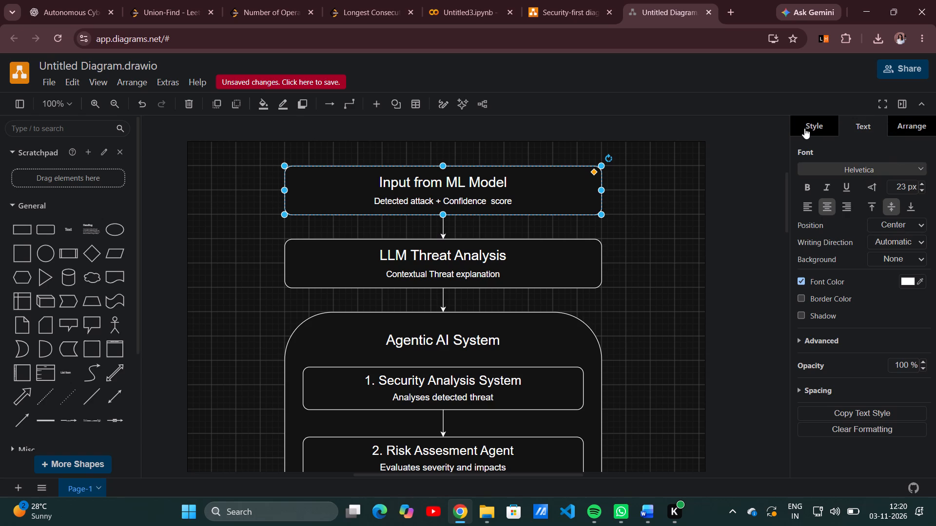
click(805, 125)
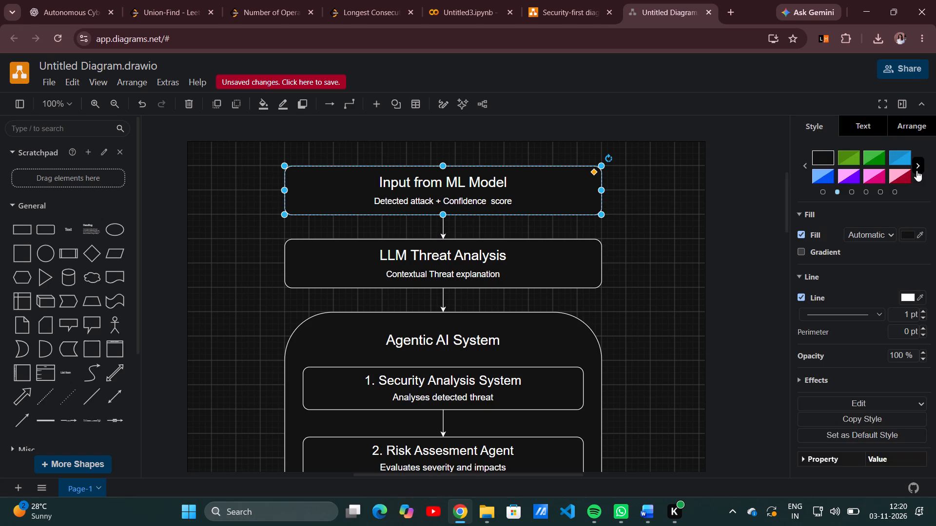
click(916, 170)
click(916, 170)
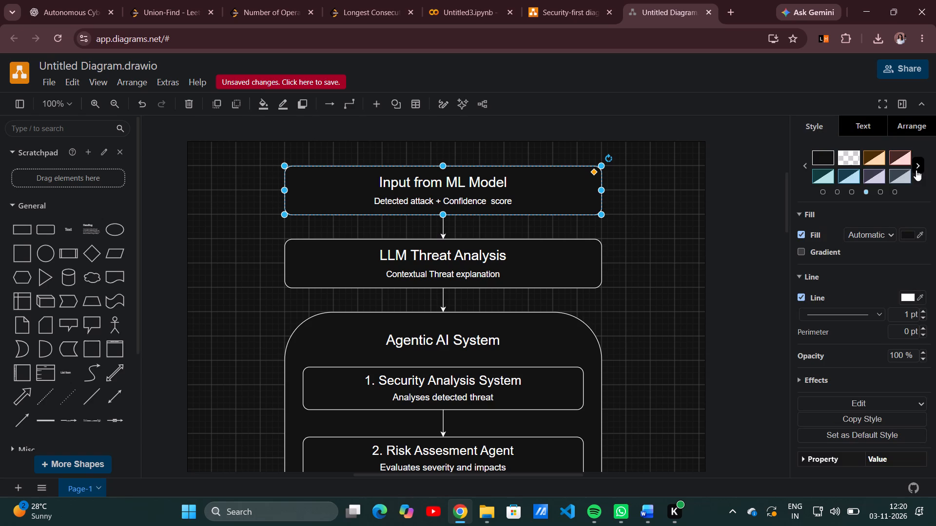
click(916, 170)
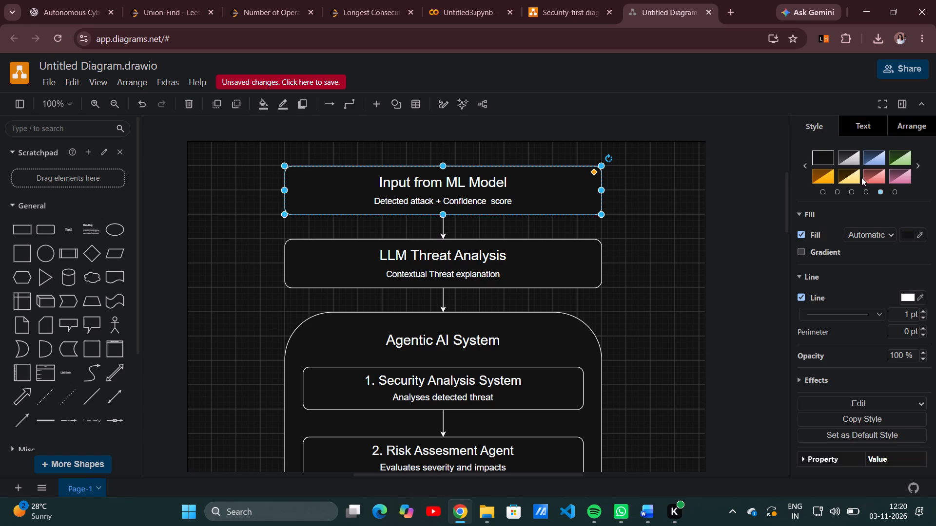
click(870, 177)
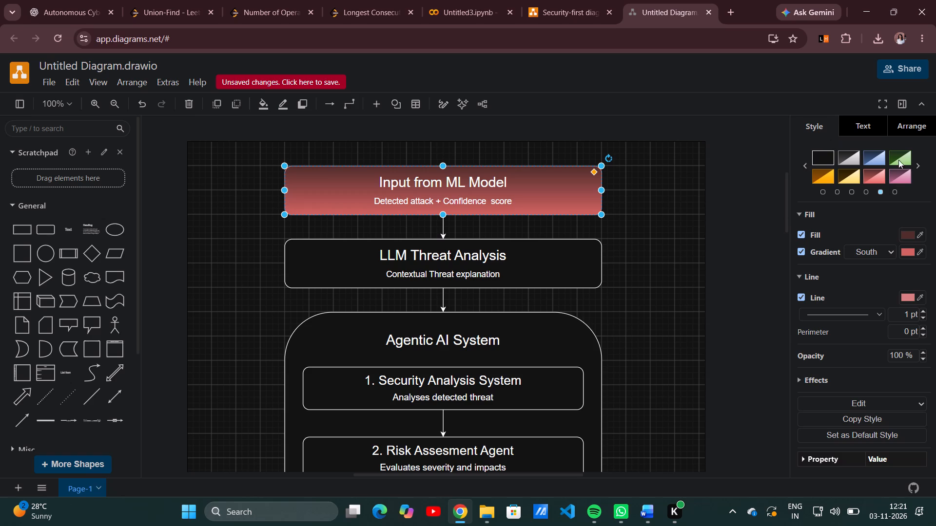
click(874, 155)
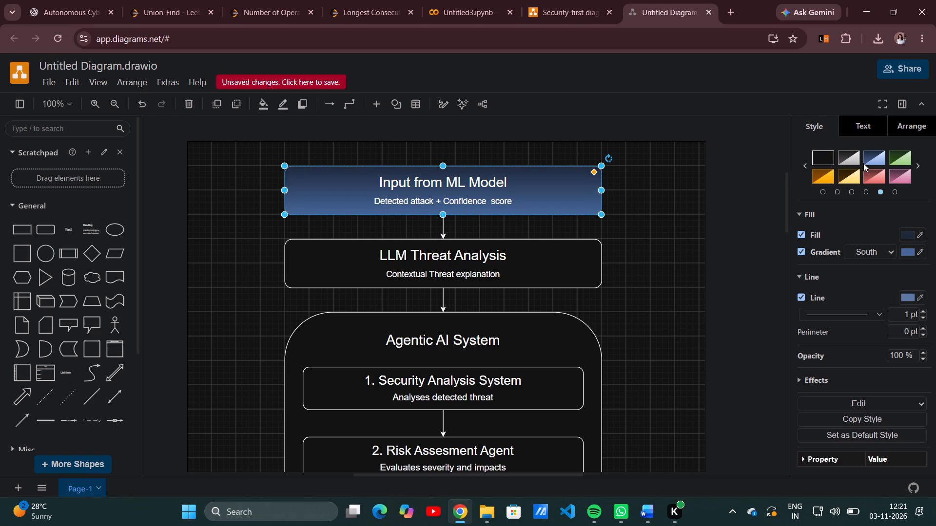
click(830, 174)
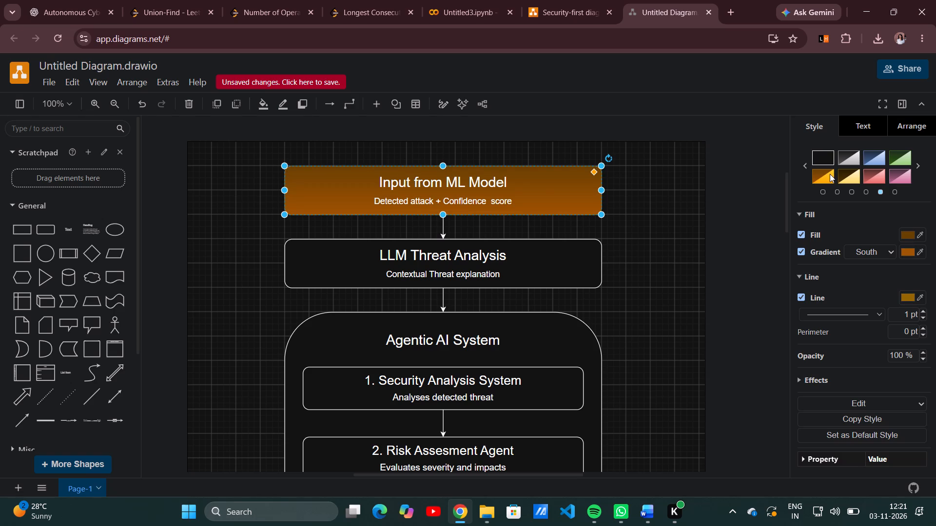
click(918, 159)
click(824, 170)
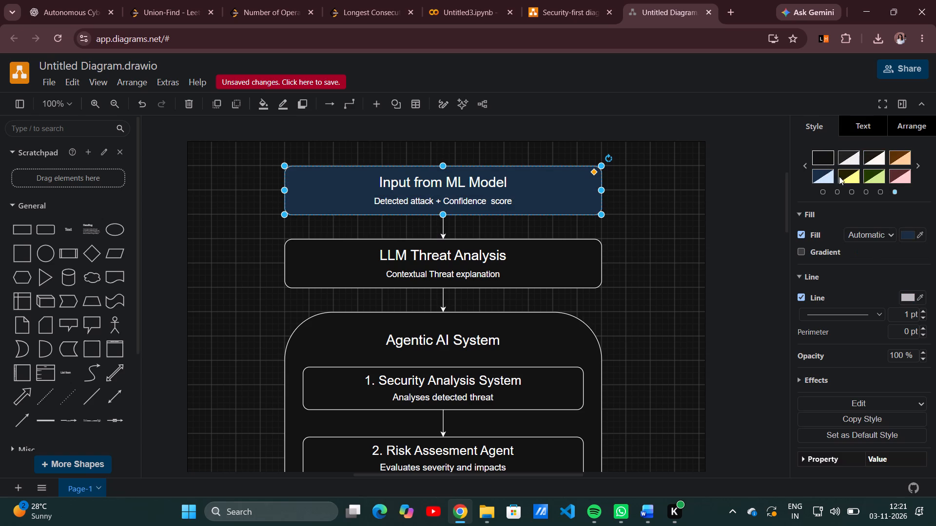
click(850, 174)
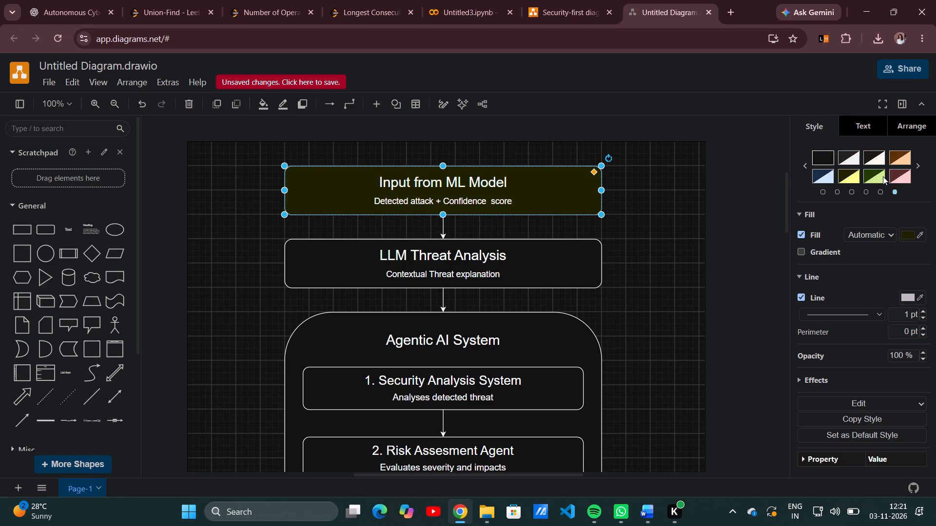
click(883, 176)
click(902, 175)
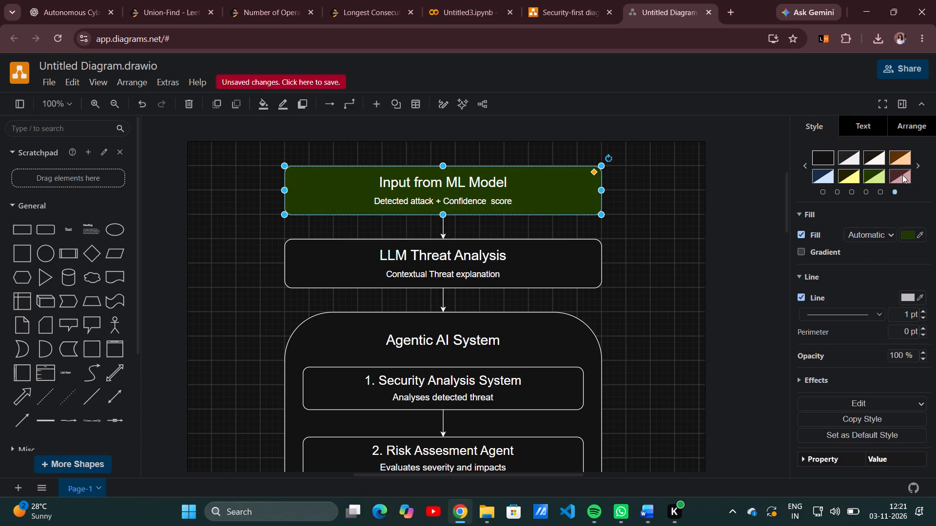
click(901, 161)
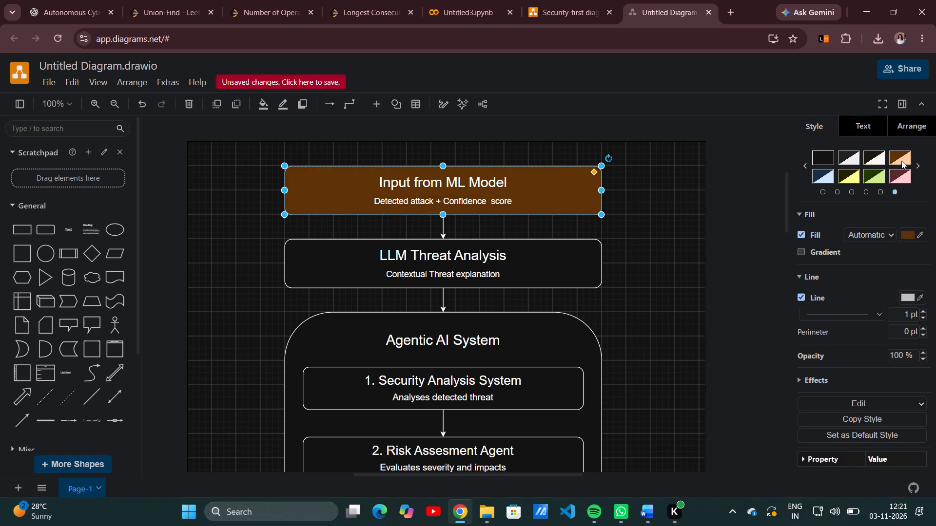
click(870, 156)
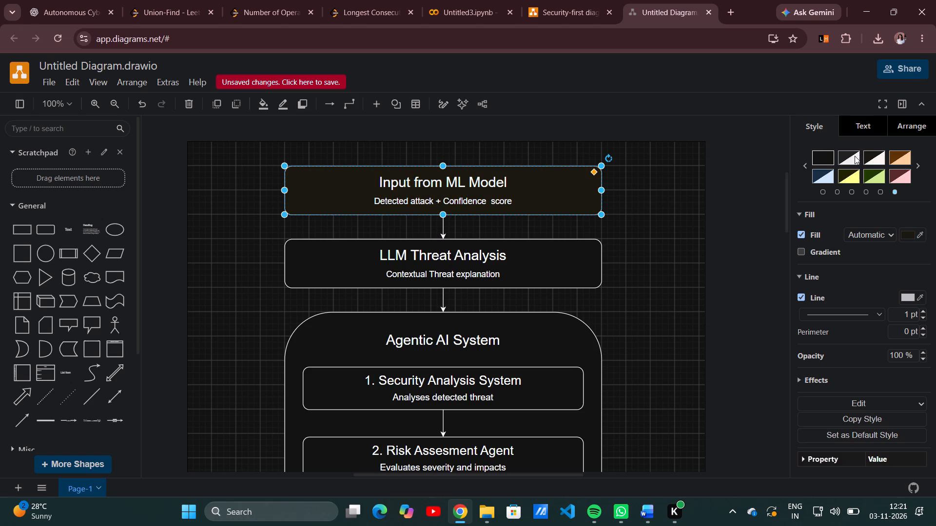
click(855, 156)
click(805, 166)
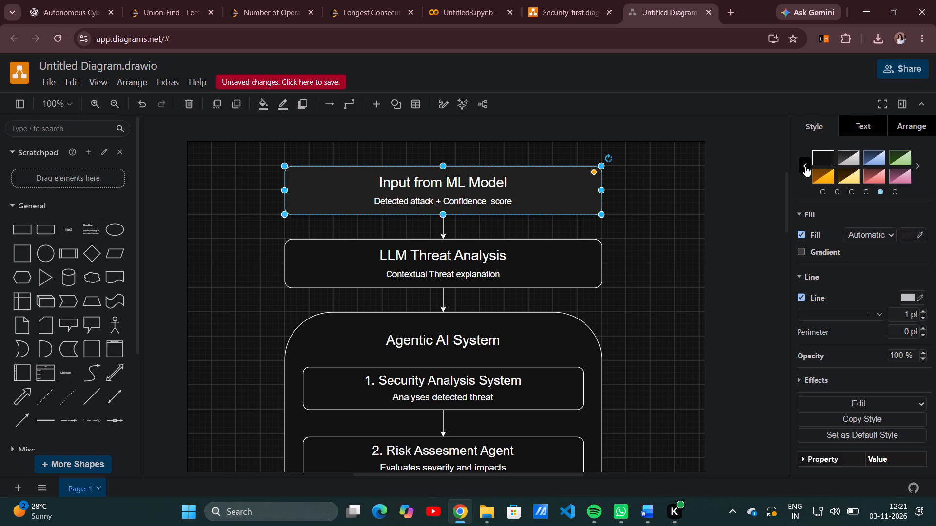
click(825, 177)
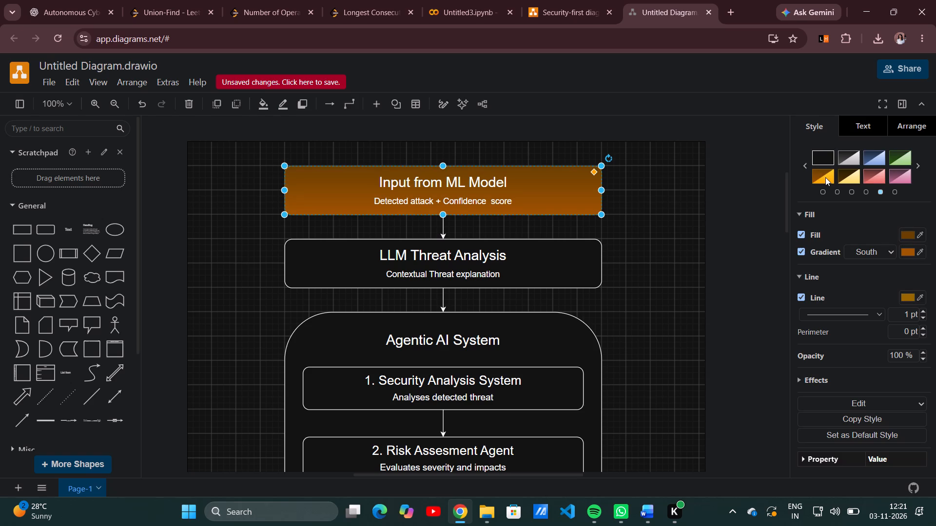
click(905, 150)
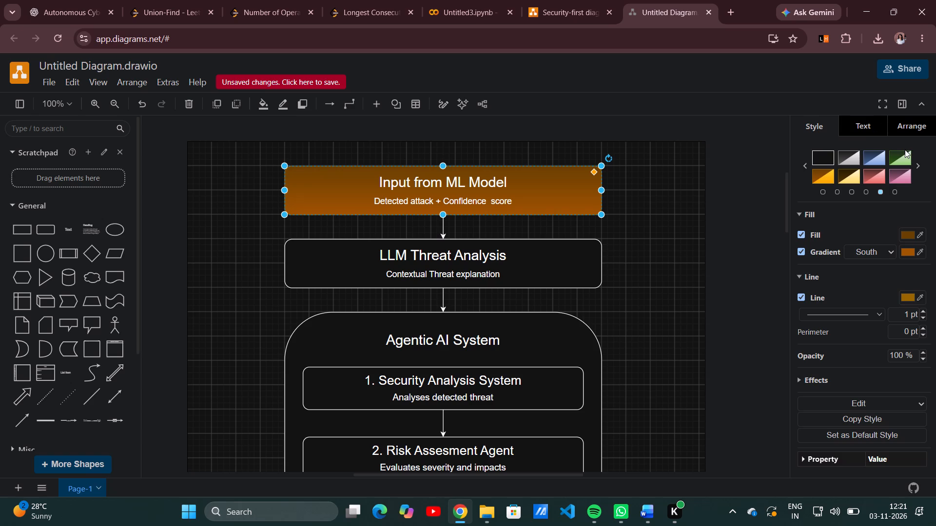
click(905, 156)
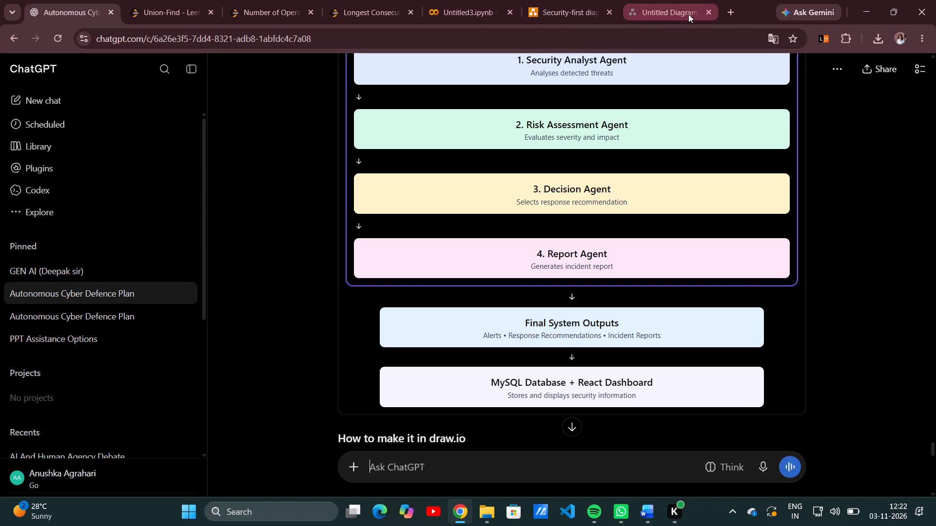
click(660, 6)
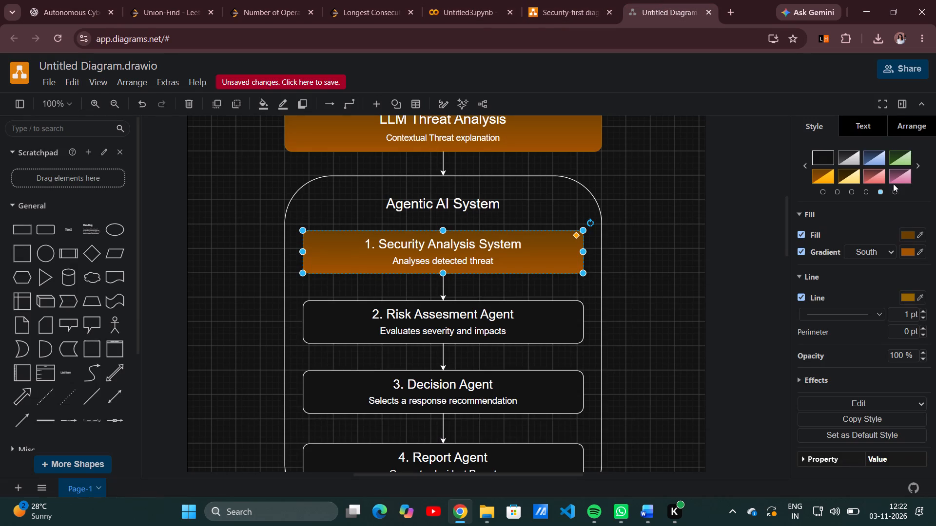
click(895, 181)
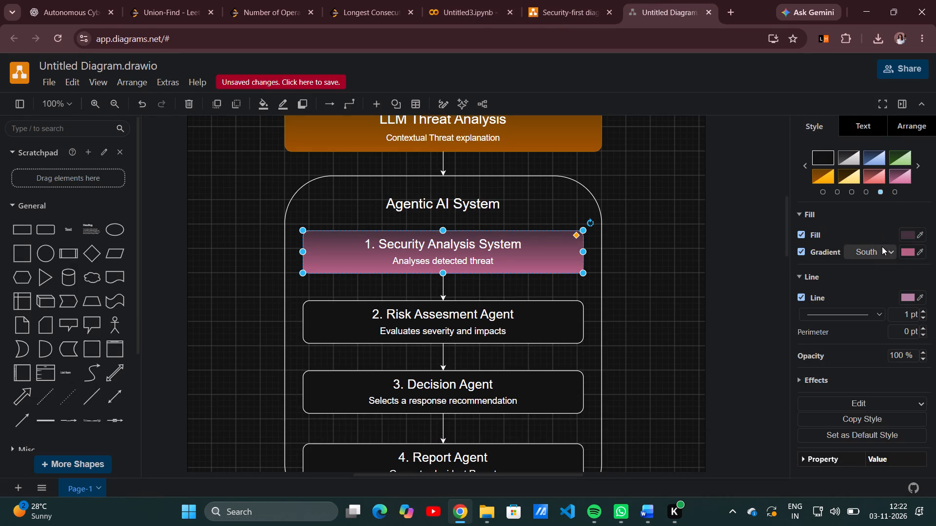
Change the Security Analysis System block's gradient colour to cyan, RGB 93, 205, 213, after trying teal shades and sampling a colour from the screen.
click(918, 251)
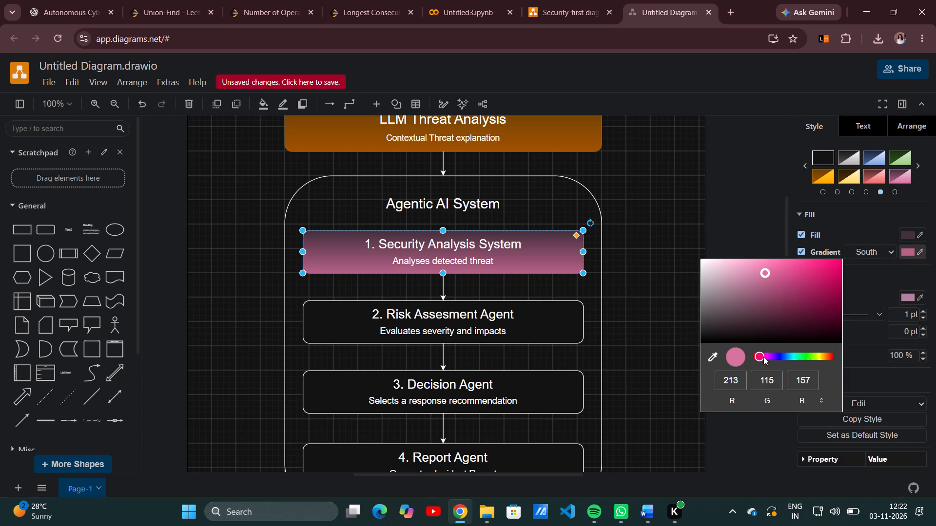
drag(760, 356, 793, 363)
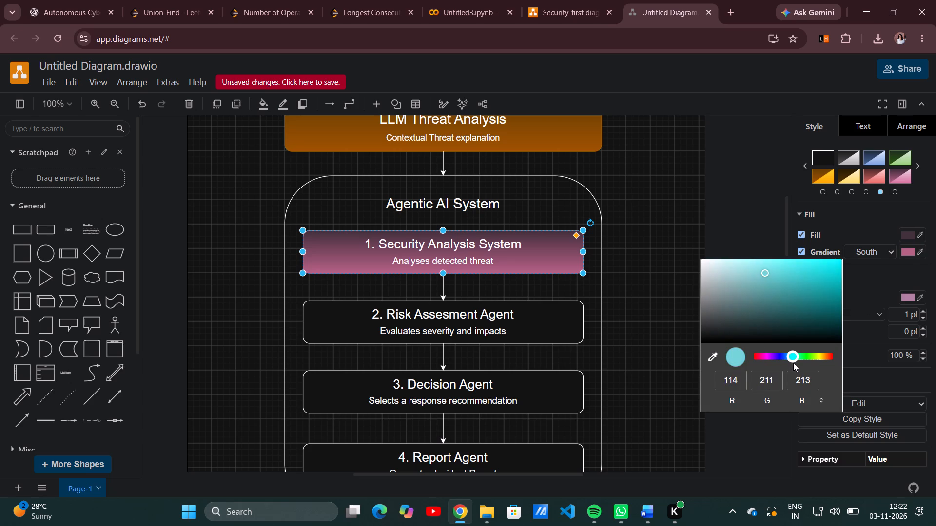
drag(793, 363, 794, 363)
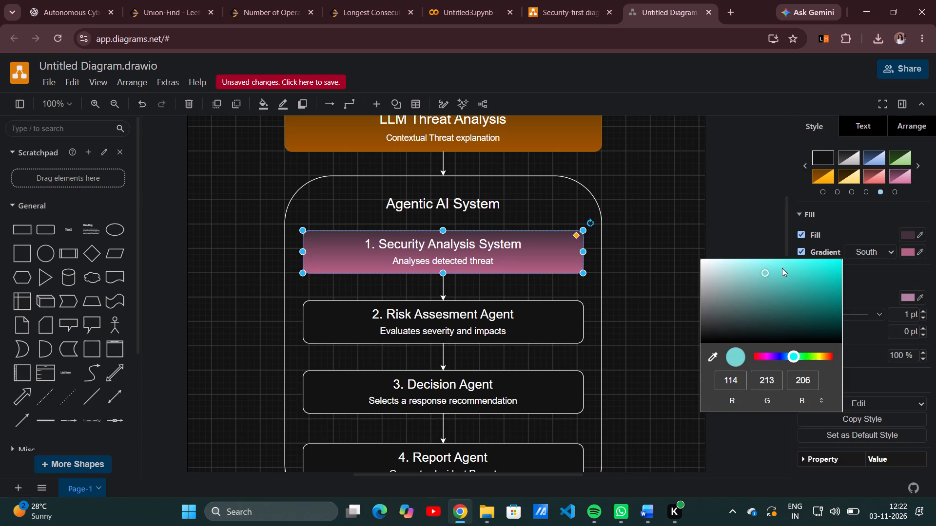
click(774, 267)
click(776, 280)
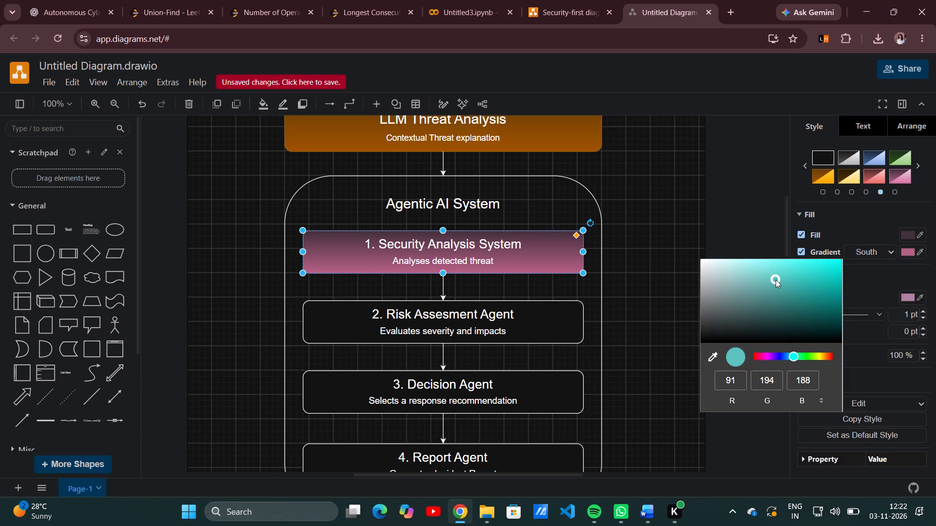
click(713, 358)
click(736, 226)
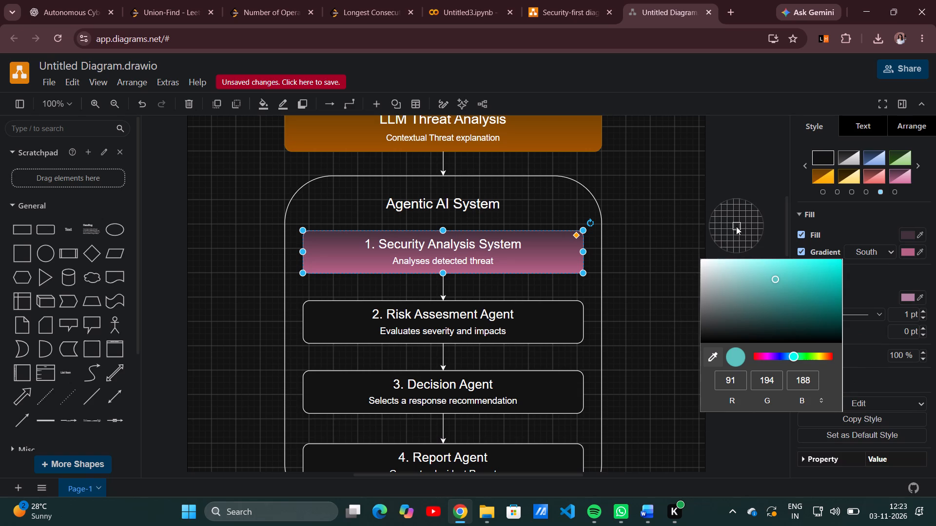
click(789, 355)
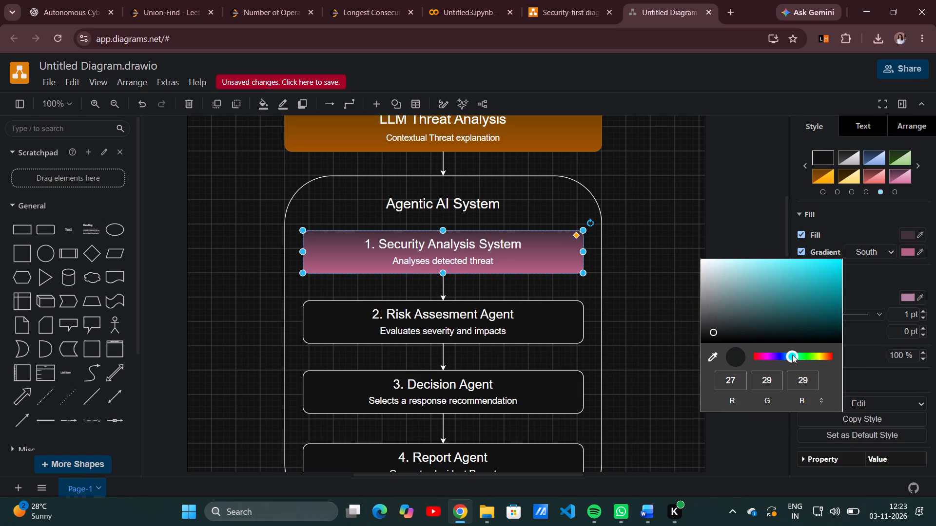
click(781, 273)
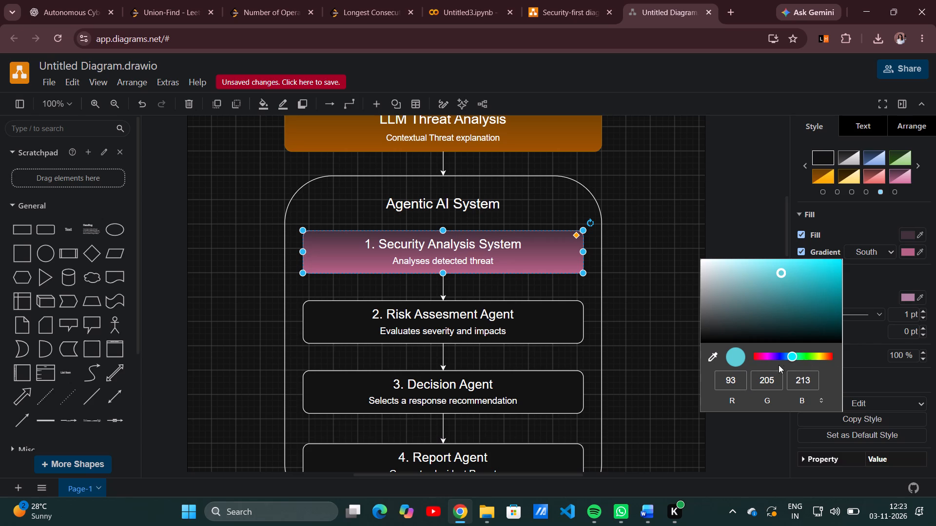
click(733, 356)
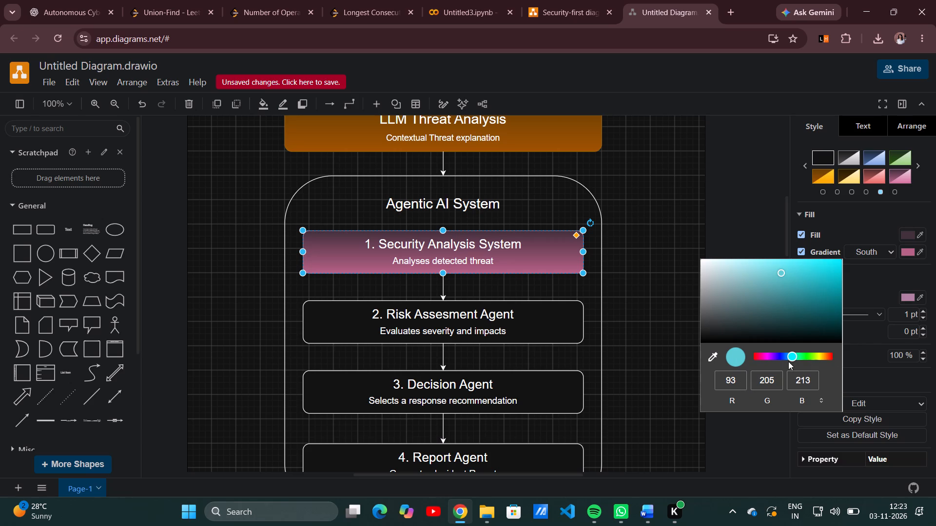
double_click(792, 357)
click(792, 357)
click(884, 280)
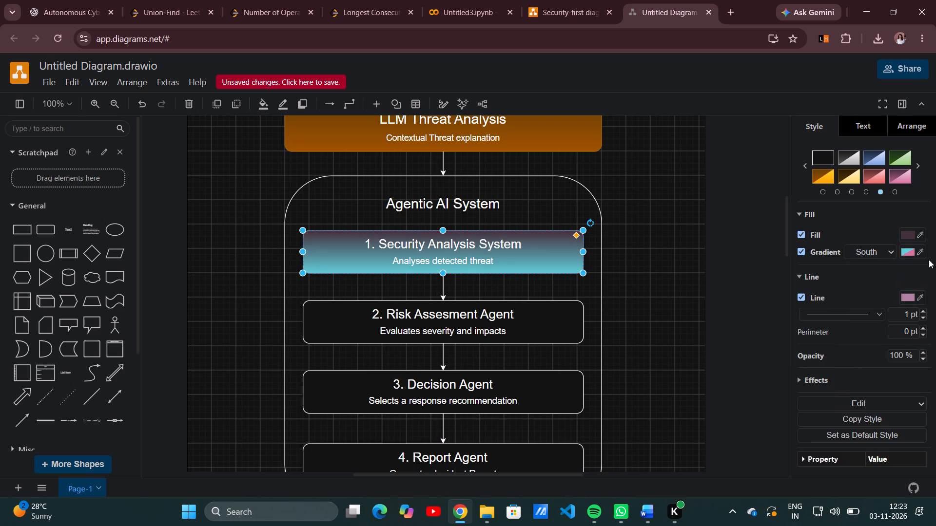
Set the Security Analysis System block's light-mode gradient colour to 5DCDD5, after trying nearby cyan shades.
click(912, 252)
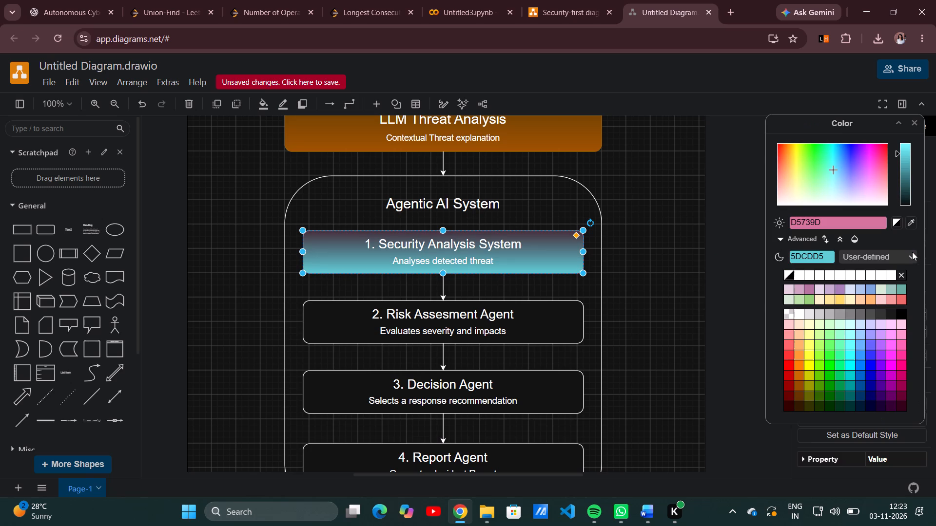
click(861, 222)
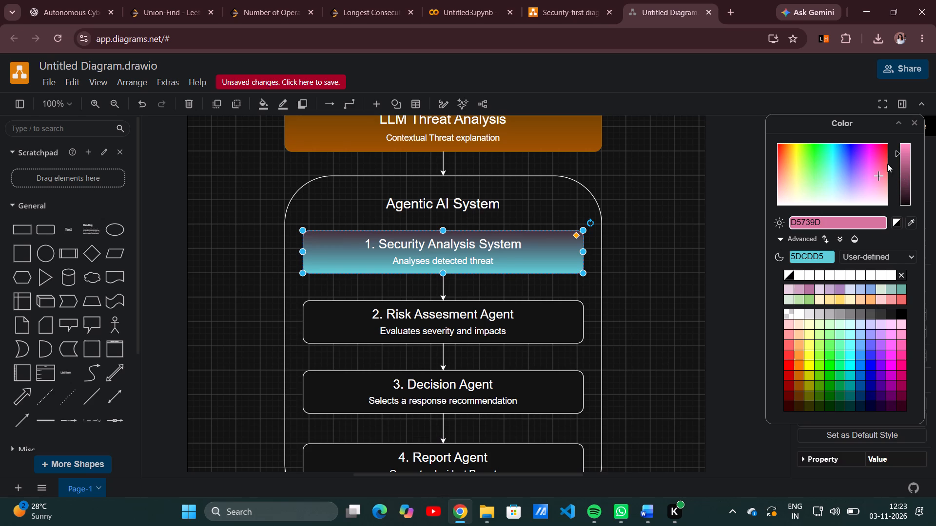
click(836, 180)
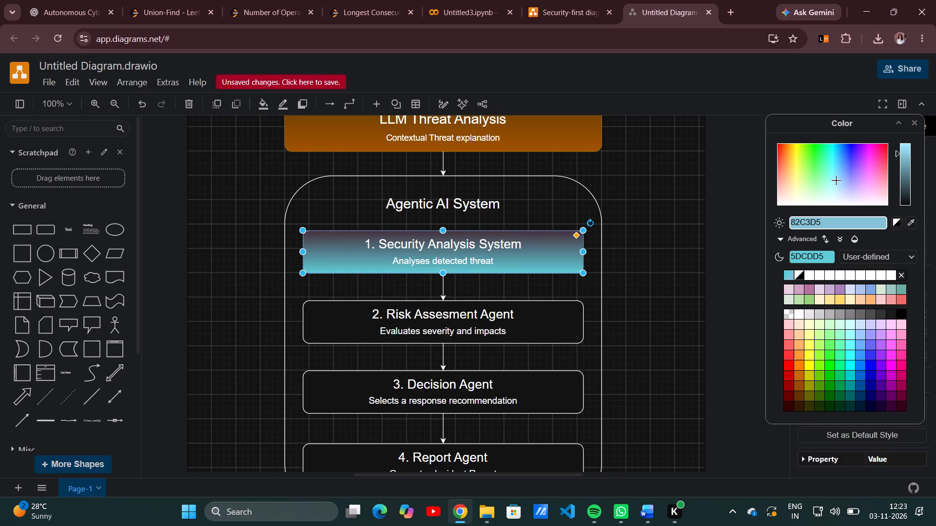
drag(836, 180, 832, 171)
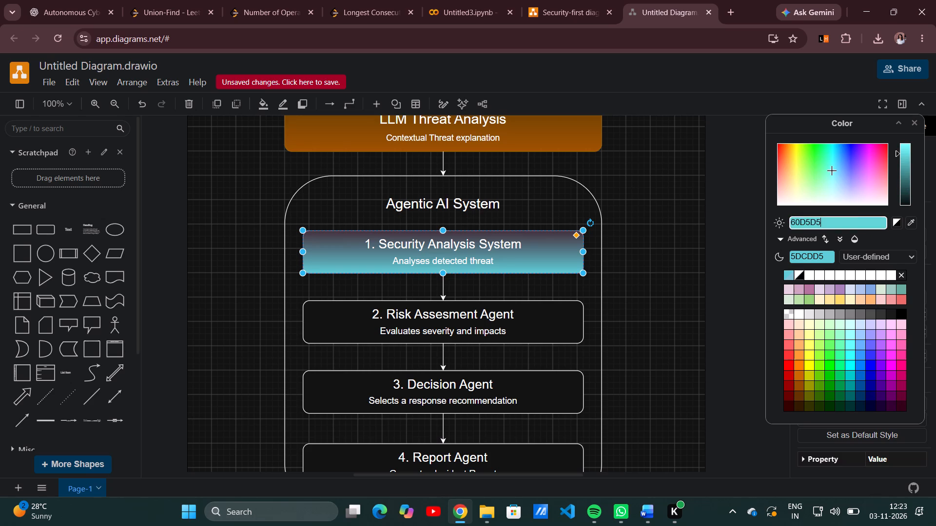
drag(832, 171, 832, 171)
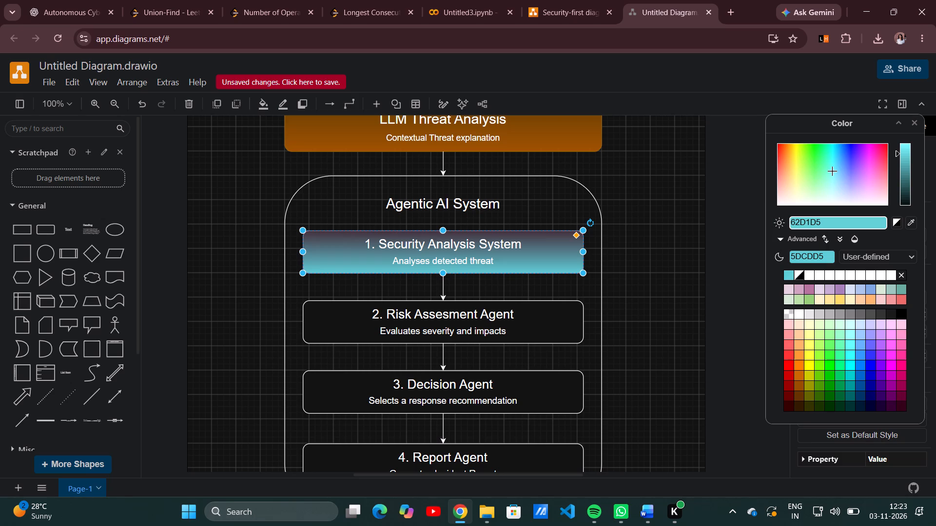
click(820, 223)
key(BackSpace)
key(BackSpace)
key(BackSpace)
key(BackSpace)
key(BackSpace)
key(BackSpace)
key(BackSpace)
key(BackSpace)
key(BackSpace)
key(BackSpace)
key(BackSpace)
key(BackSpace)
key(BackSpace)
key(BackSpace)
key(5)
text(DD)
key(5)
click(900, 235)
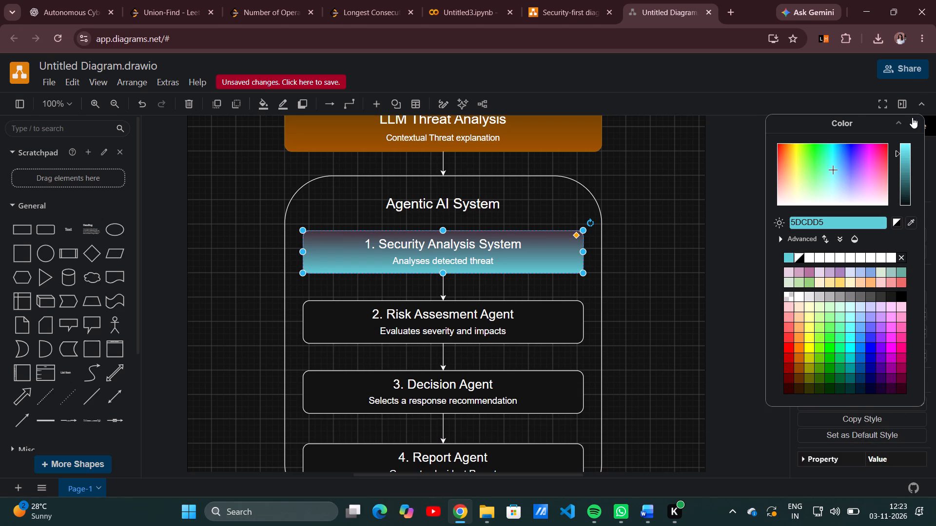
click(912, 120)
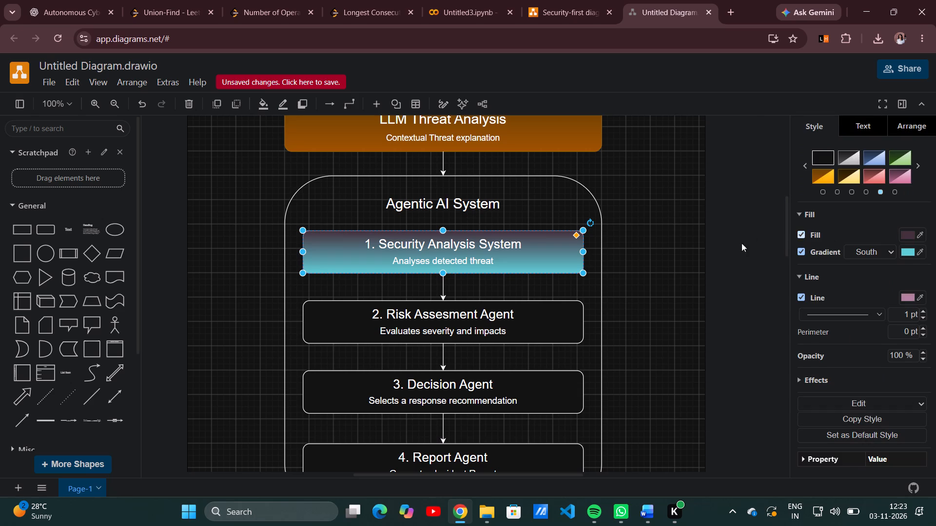
Review the Security Analysis System block's gradient colour and the available gradient directions.
click(905, 249)
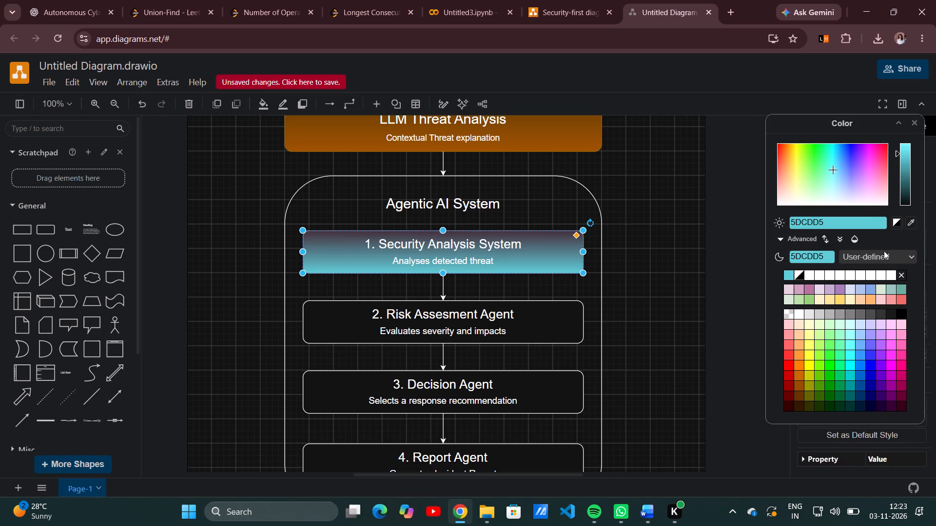
click(850, 223)
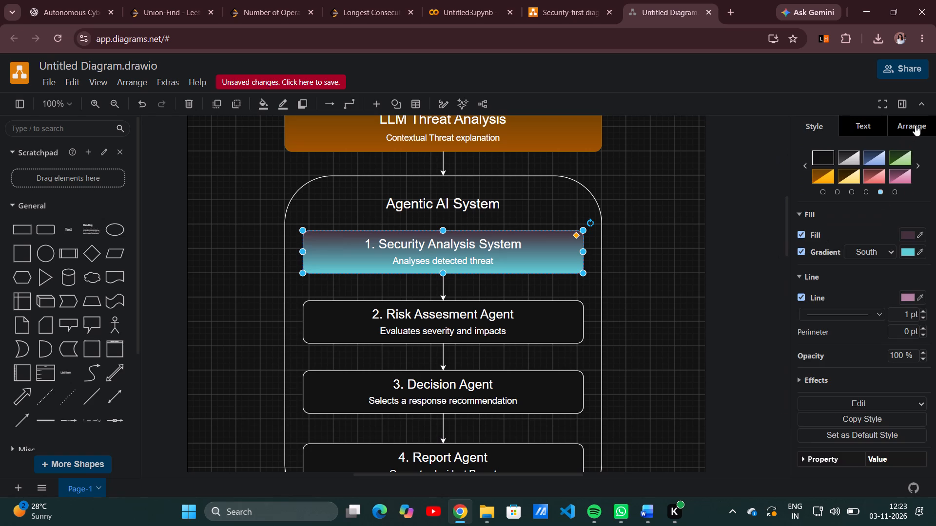
click(915, 125)
click(507, 326)
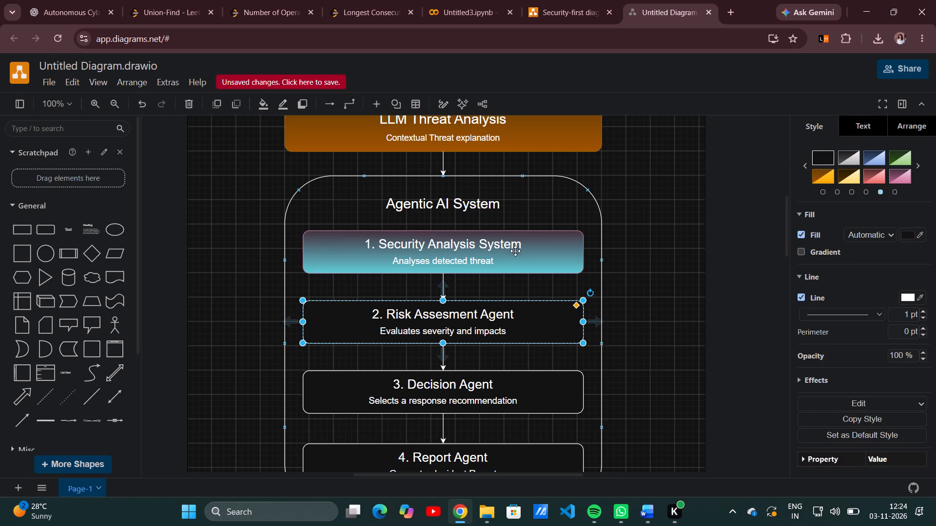
click(515, 250)
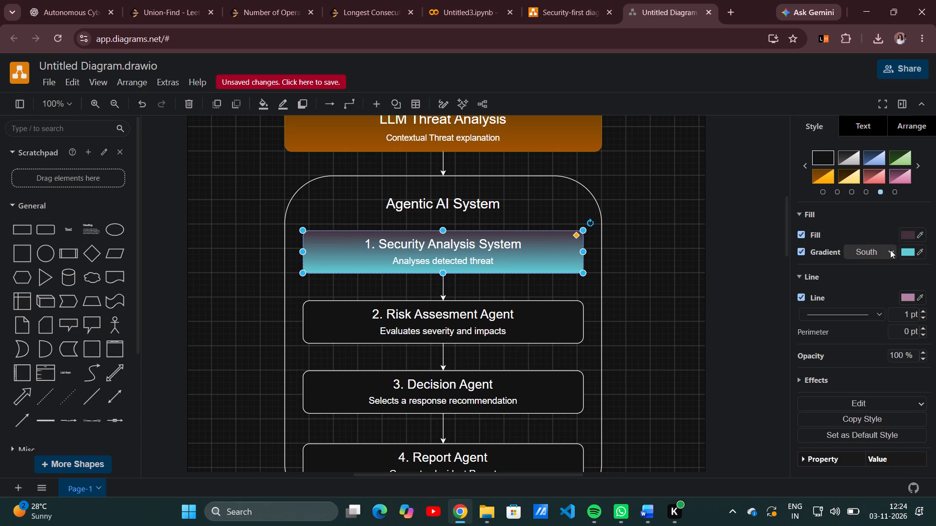
click(902, 251)
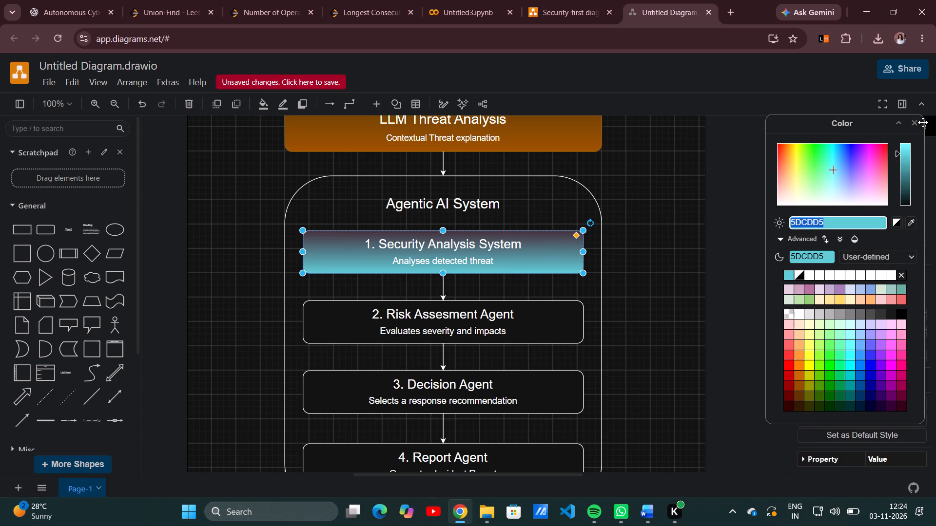
click(913, 125)
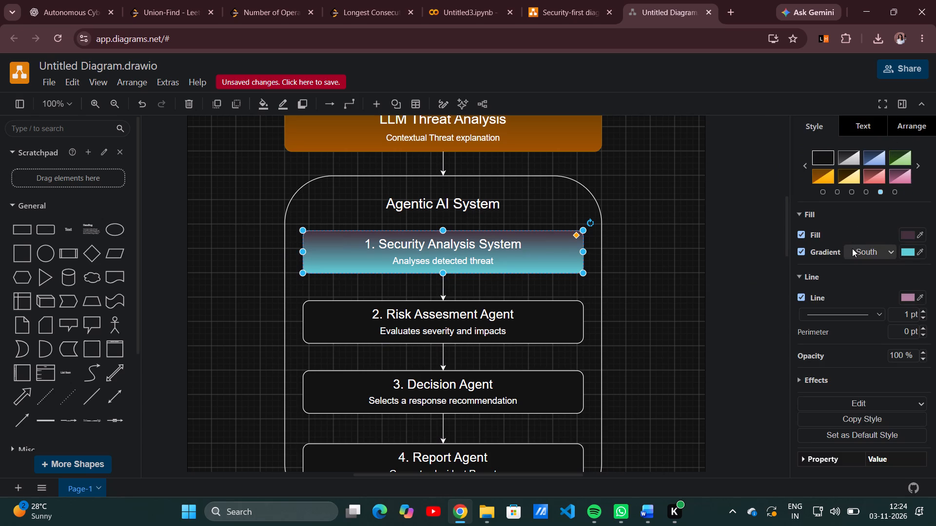
click(855, 253)
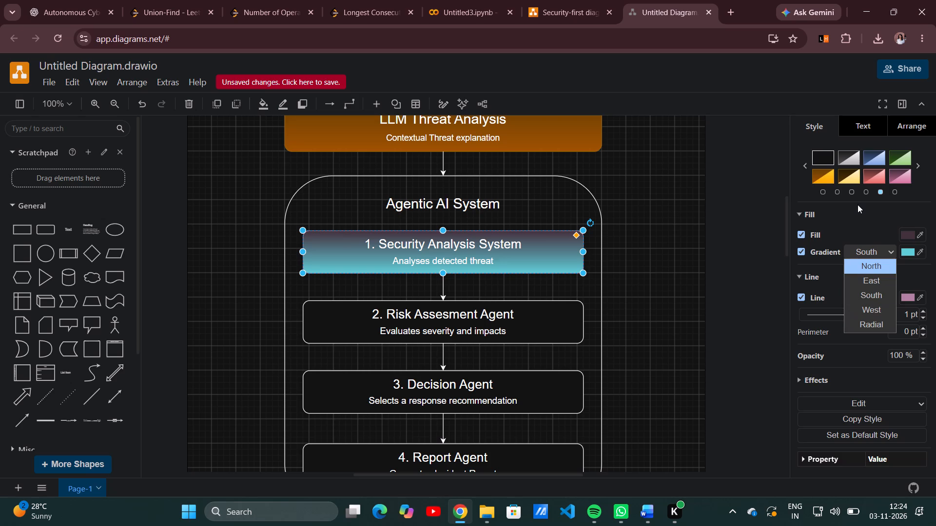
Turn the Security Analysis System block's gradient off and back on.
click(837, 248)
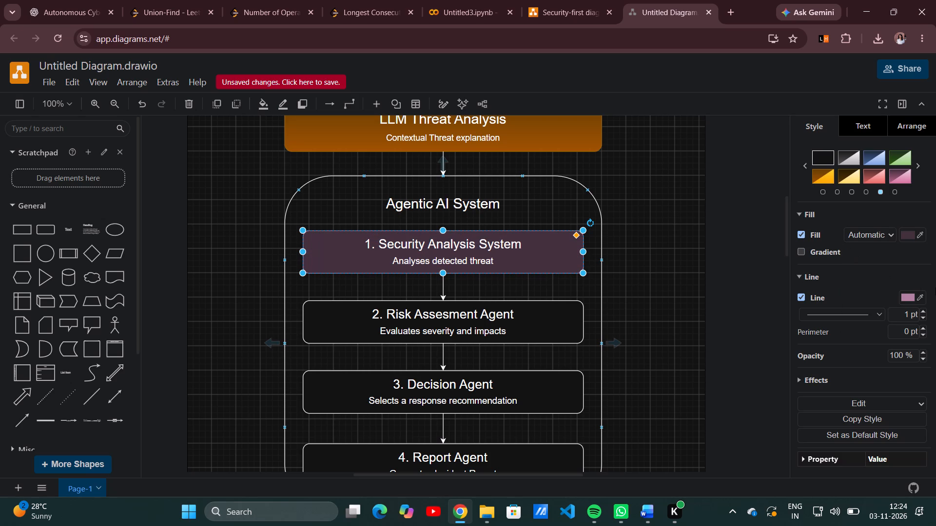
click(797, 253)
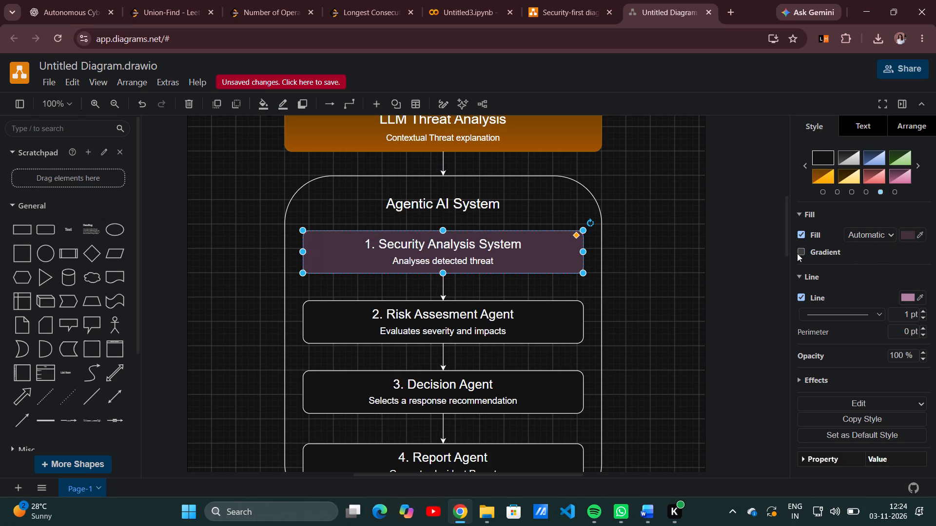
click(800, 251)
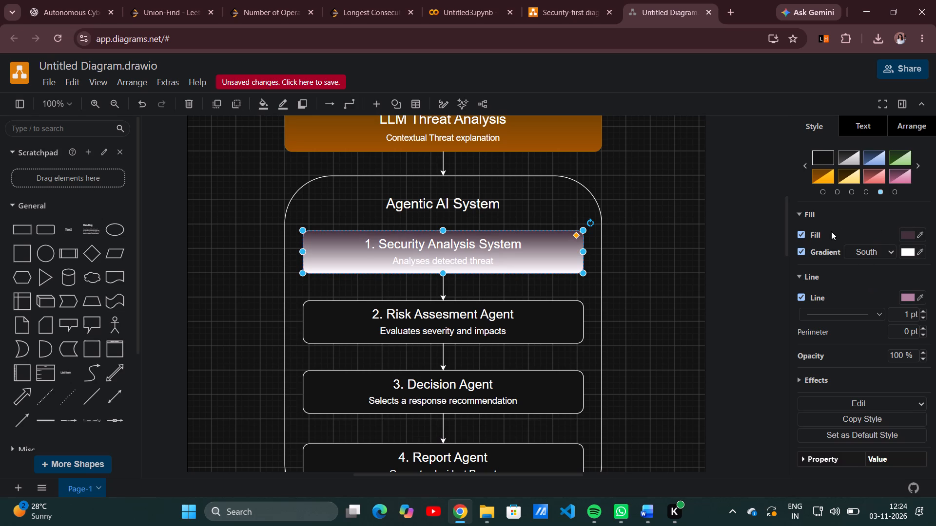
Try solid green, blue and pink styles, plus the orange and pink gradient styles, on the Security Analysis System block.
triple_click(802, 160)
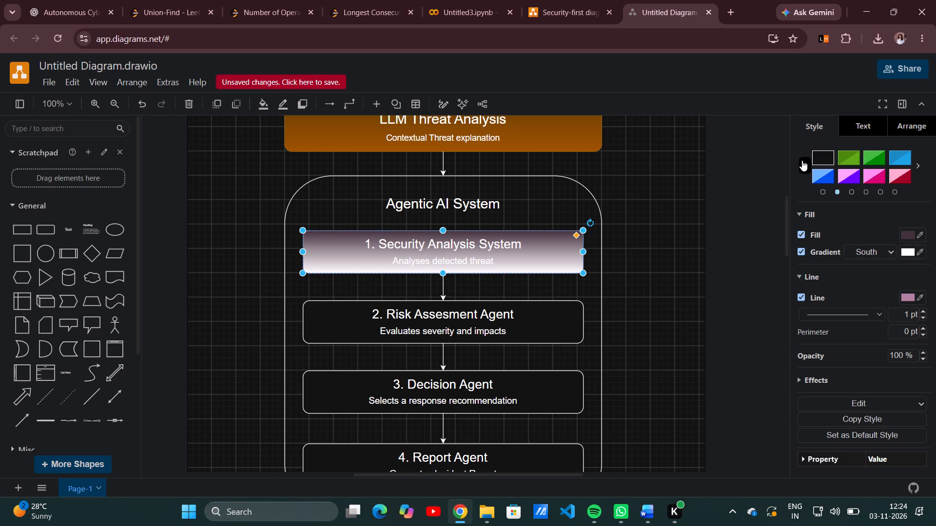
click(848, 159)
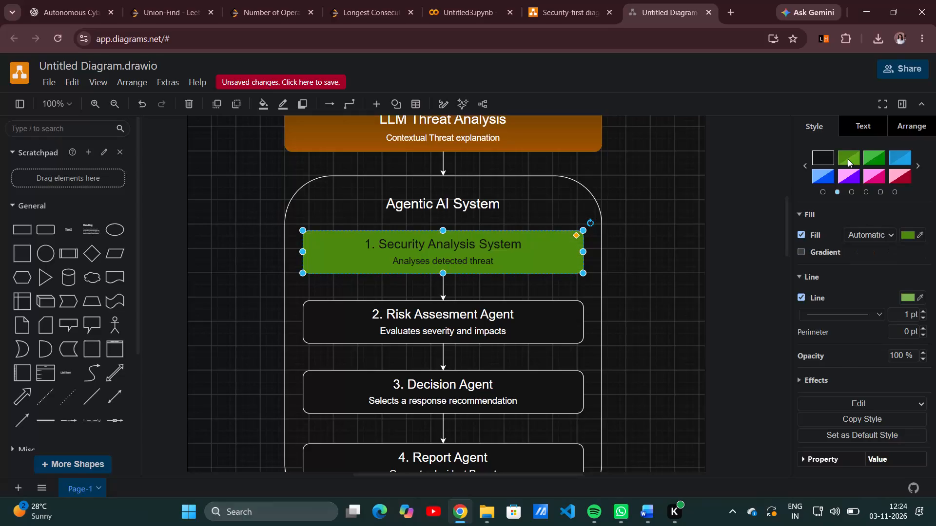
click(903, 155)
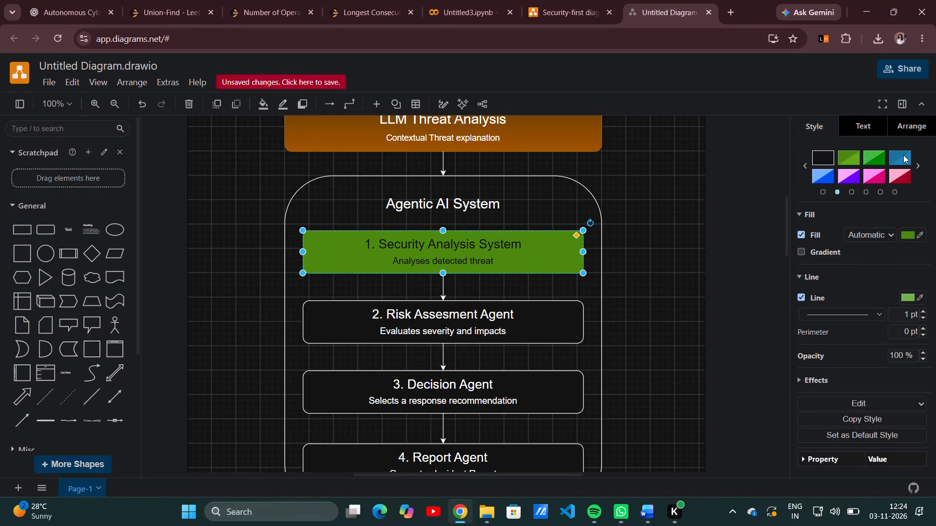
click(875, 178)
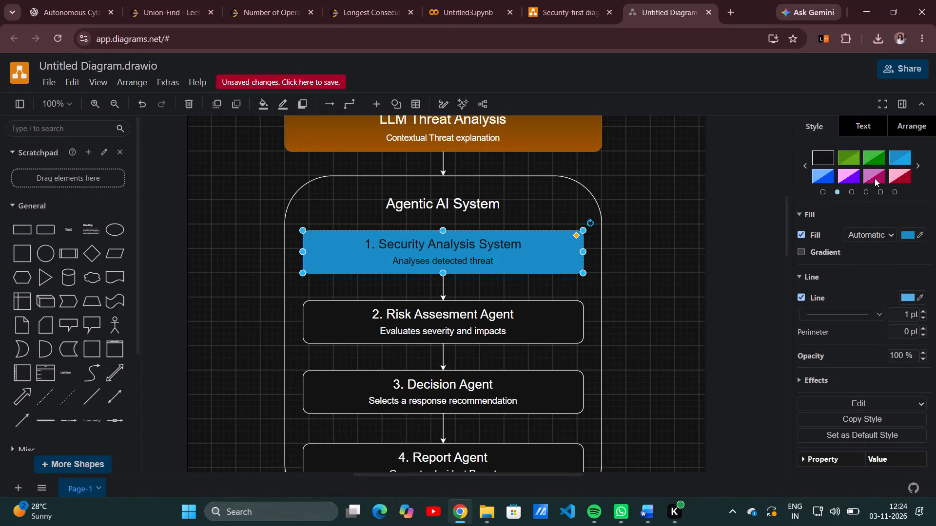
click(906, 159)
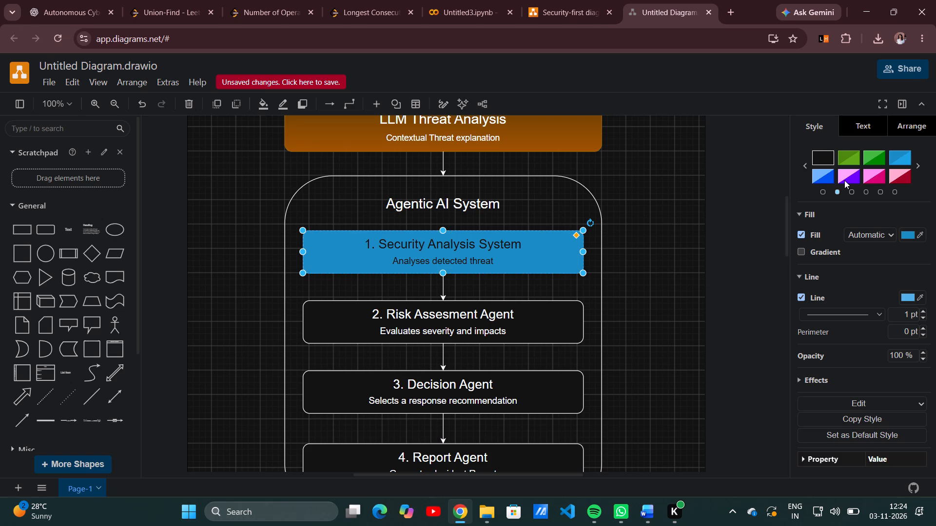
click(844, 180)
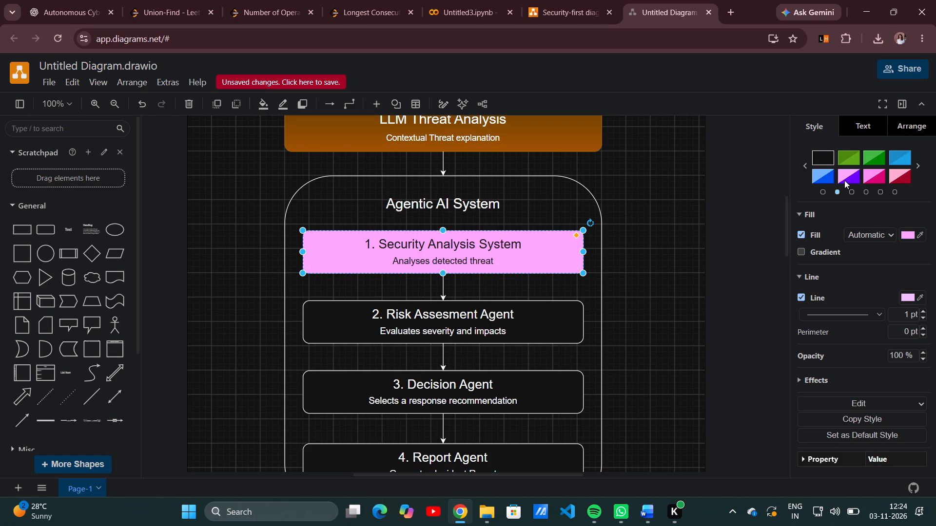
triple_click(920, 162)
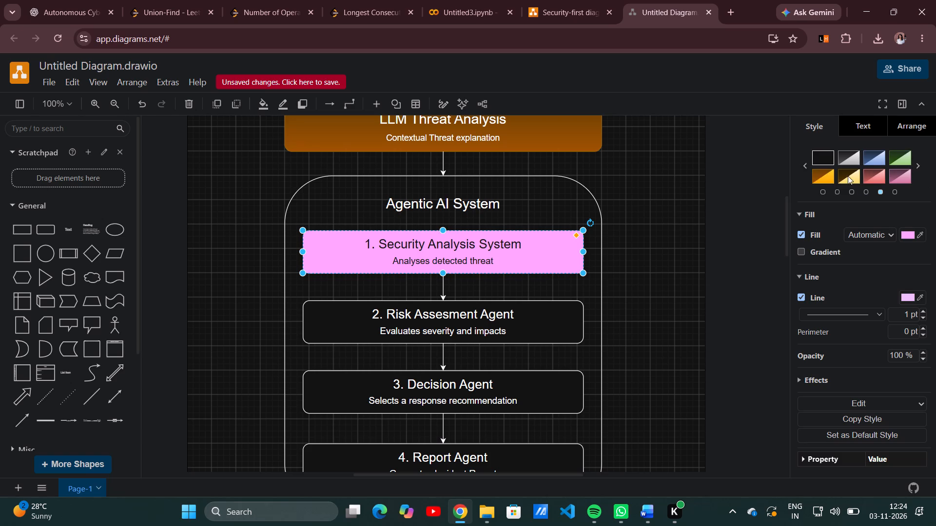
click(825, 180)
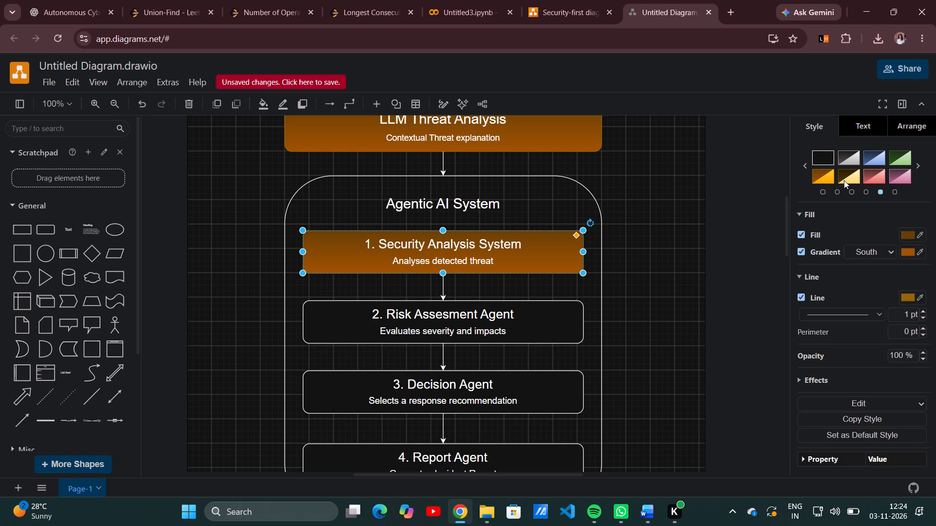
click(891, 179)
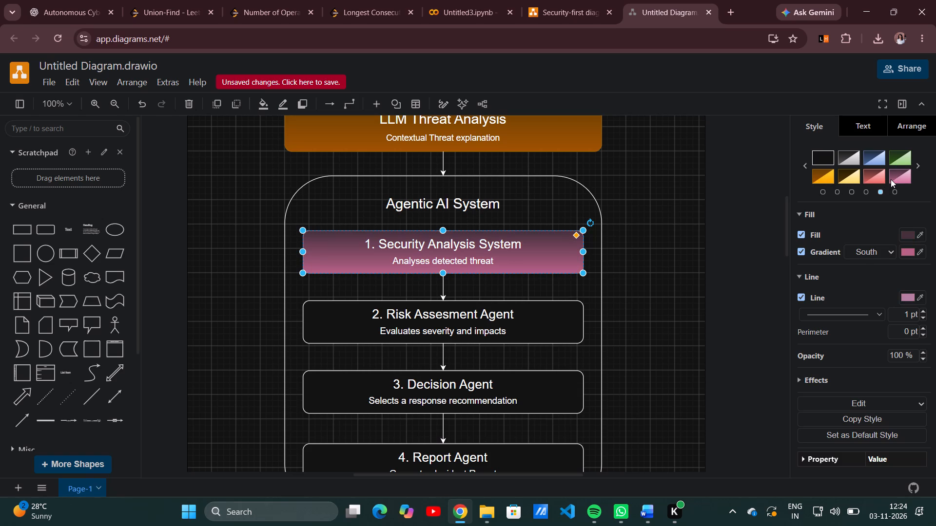
Apply the blue gradient style to the Security Analysis System, Risk Assesment Agent and Decision Agent blocks.
click(873, 157)
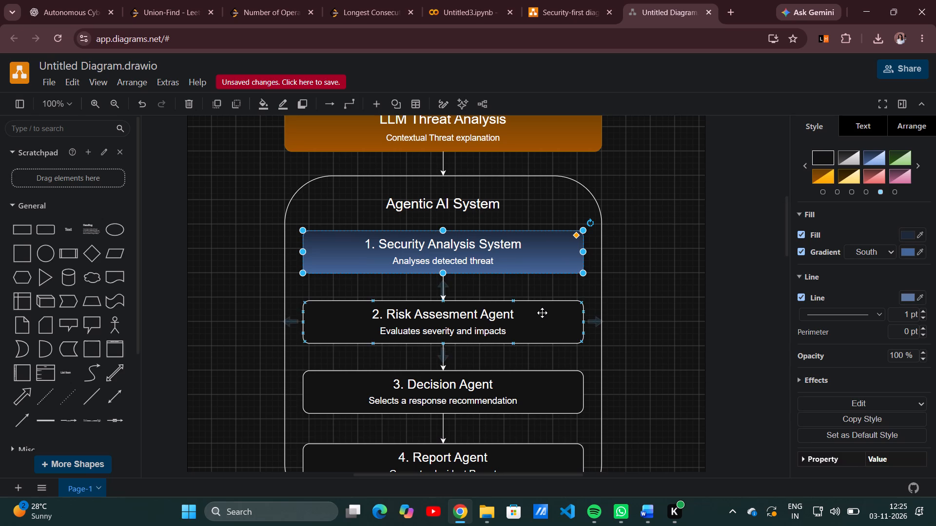
click(540, 317)
click(870, 162)
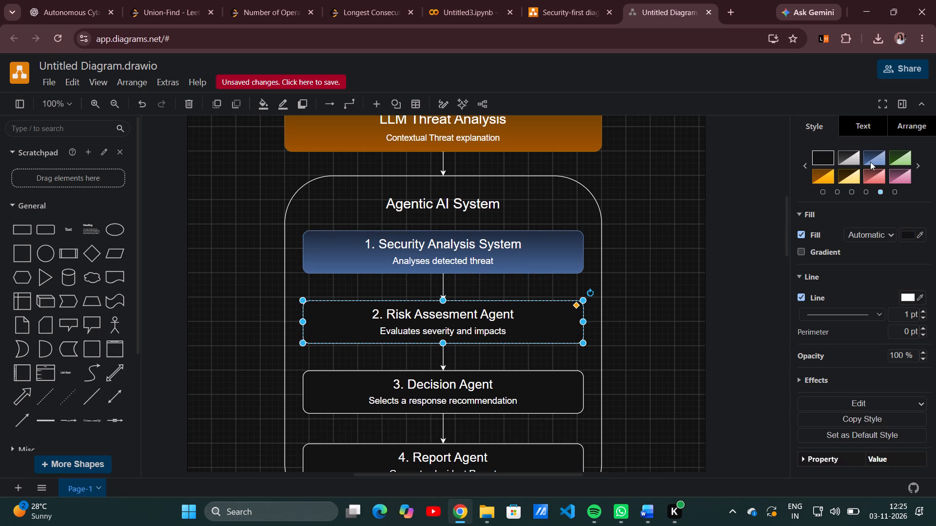
click(556, 408)
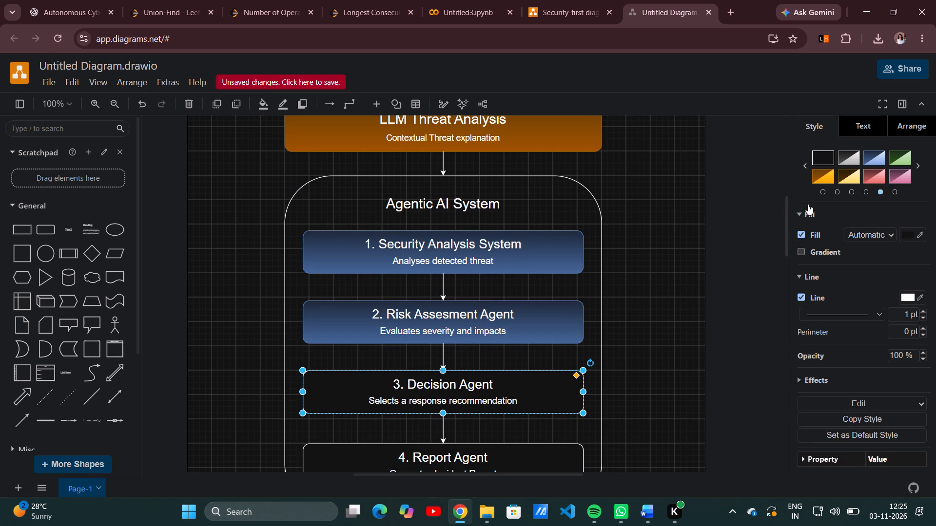
click(868, 158)
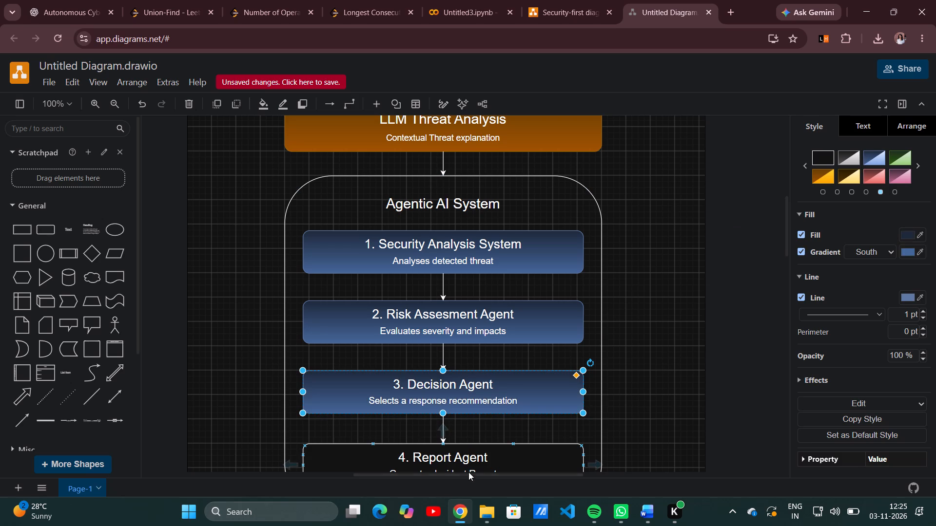
Apply the blue gradient style to the 4. Report Agent block.
click(480, 458)
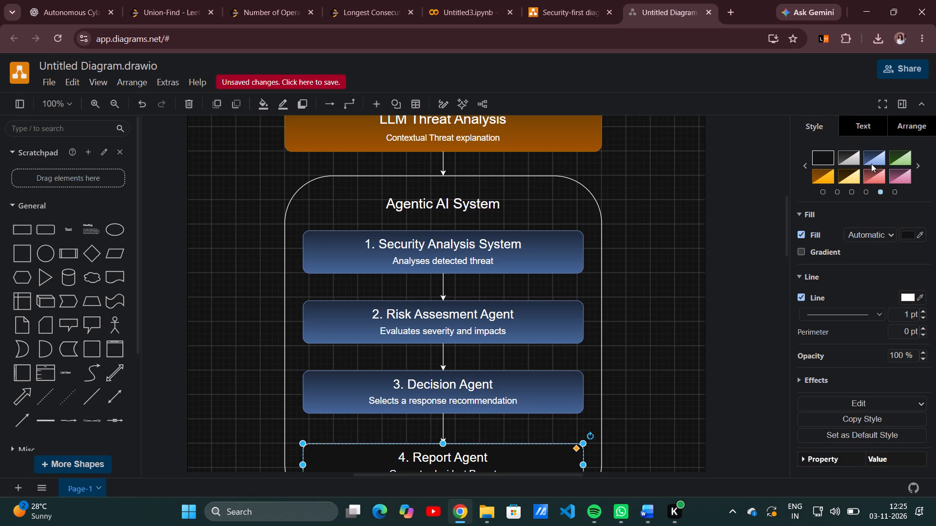
click(872, 166)
click(871, 161)
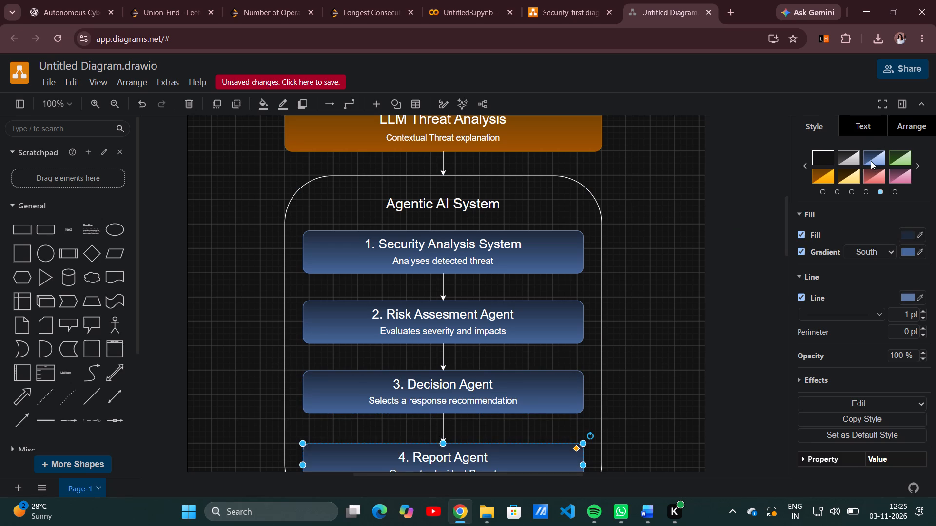
Apply the orange gradient style to the Final System Outputs and My SQL Database + React Dashboard blocks.
scroll(576, 318, down, 3)
click(499, 398)
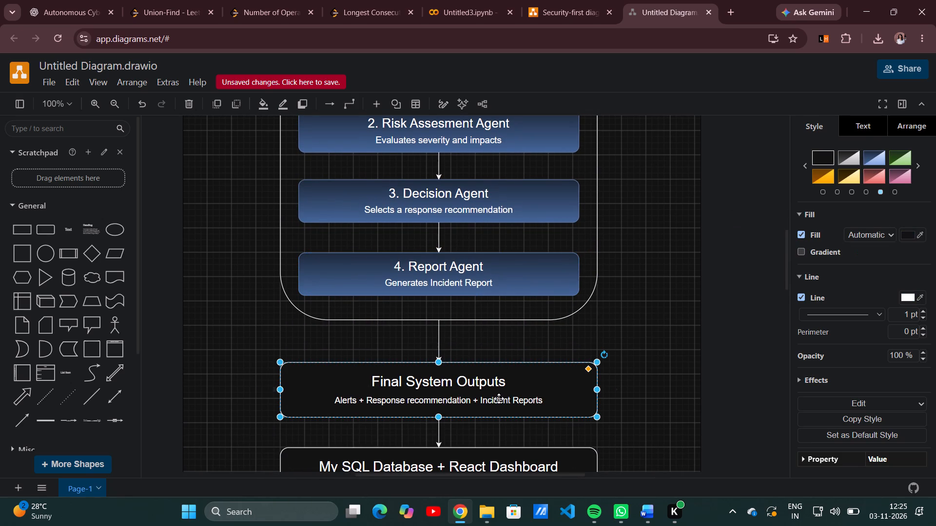
click(819, 183)
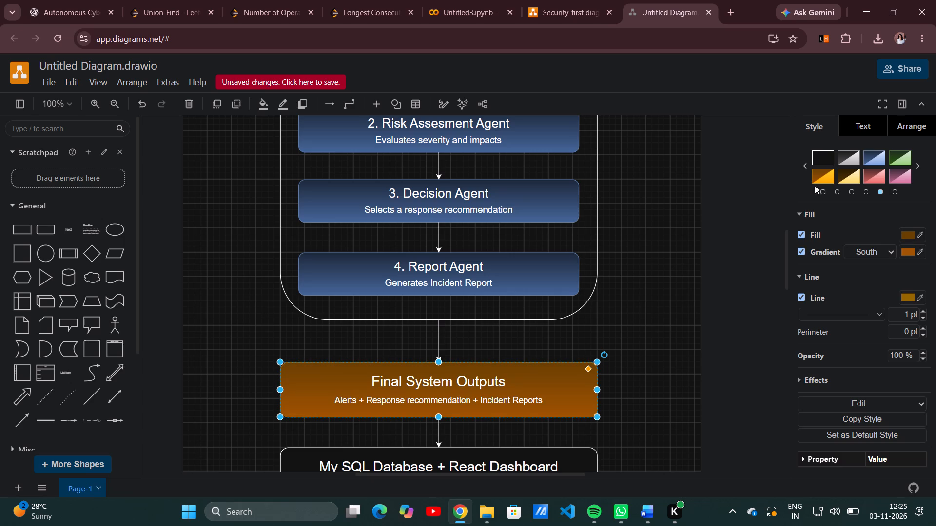
click(569, 460)
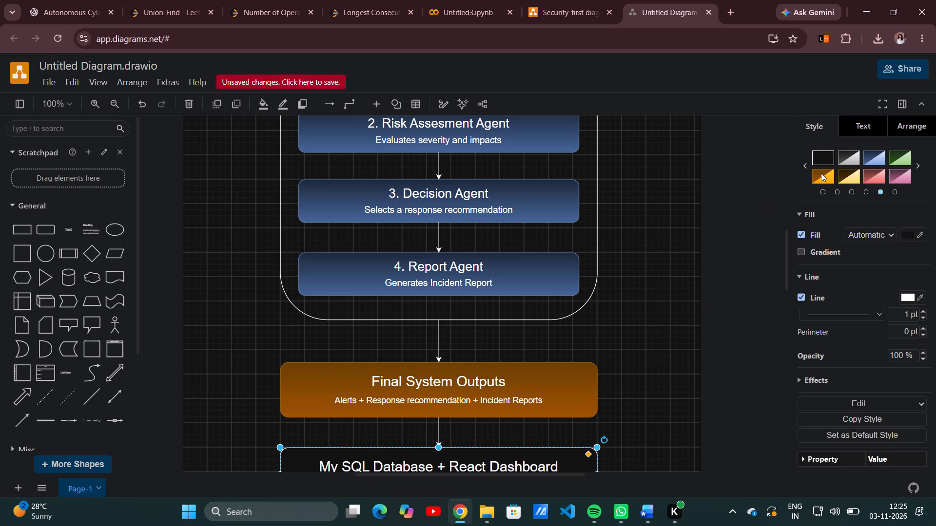
click(821, 175)
Save the diagram as an editable bitmap image, Untitled Diagram.drawio.png, with Download as the destination.
scroll(596, 269, up, 2)
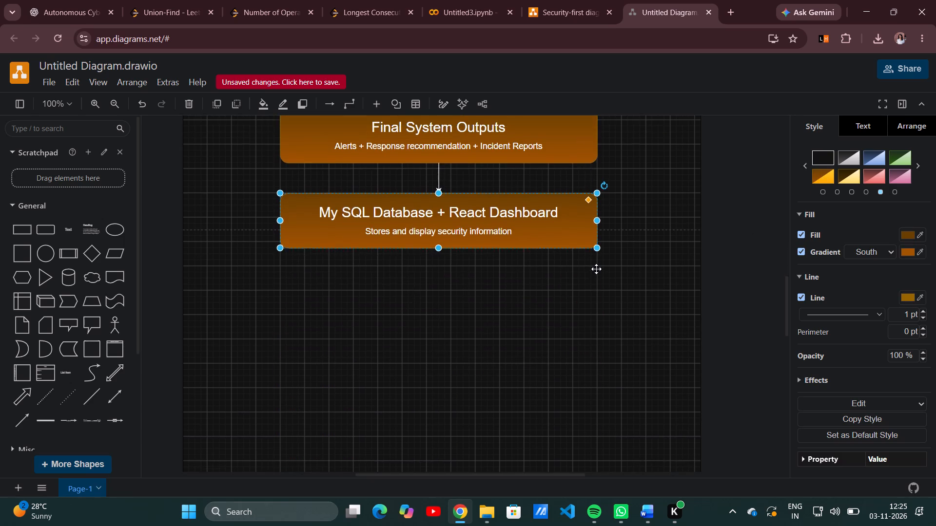
scroll(596, 269, up, 4)
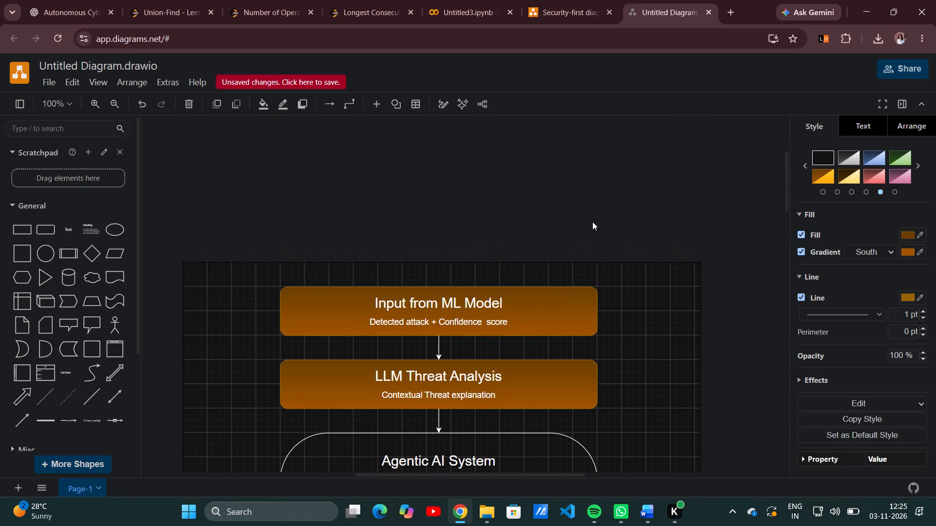
click(52, 79)
scroll(140, 357, down, 4)
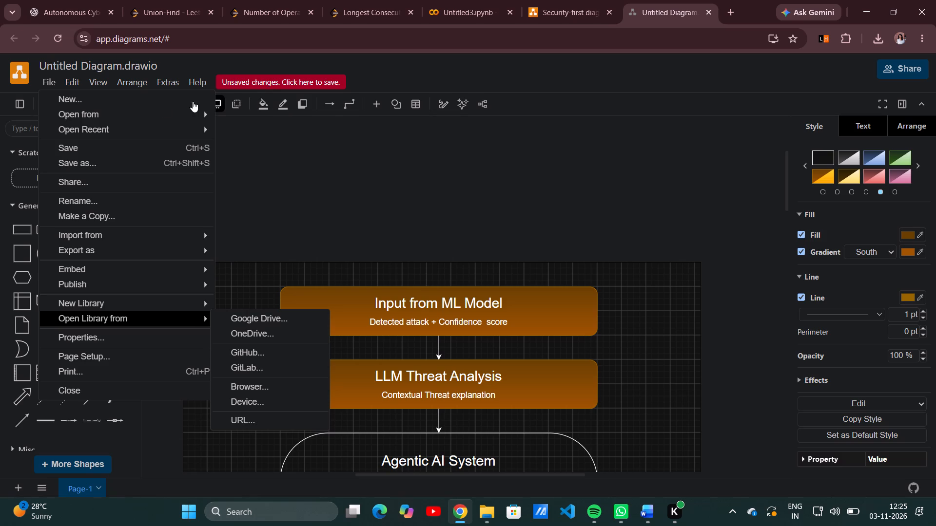
click(86, 167)
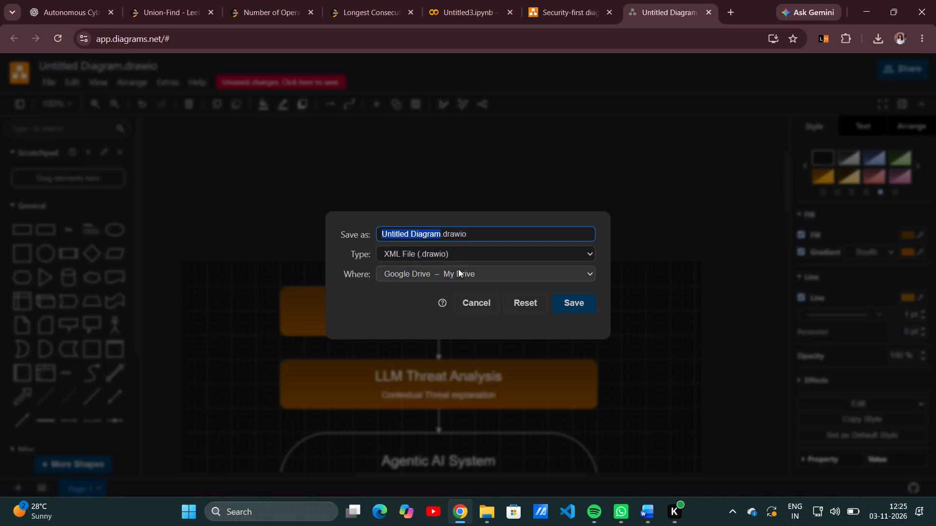
click(451, 251)
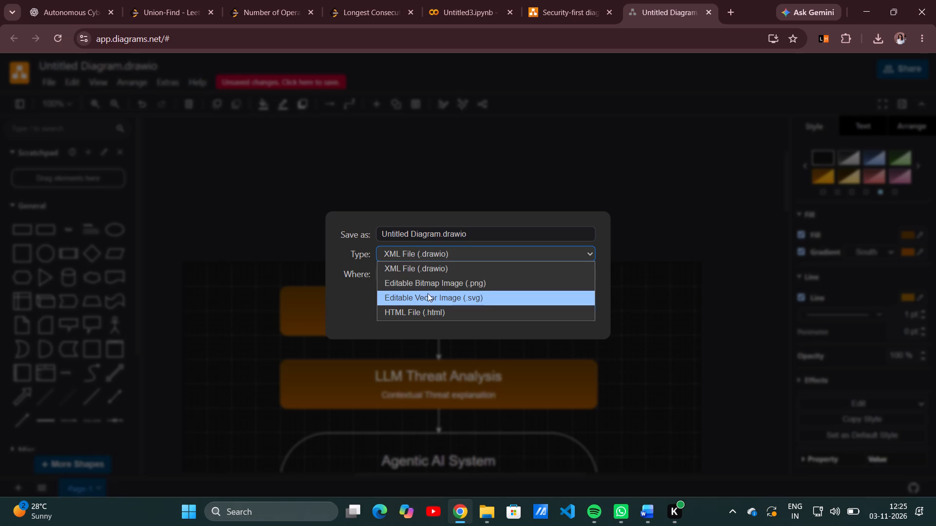
click(429, 286)
click(449, 276)
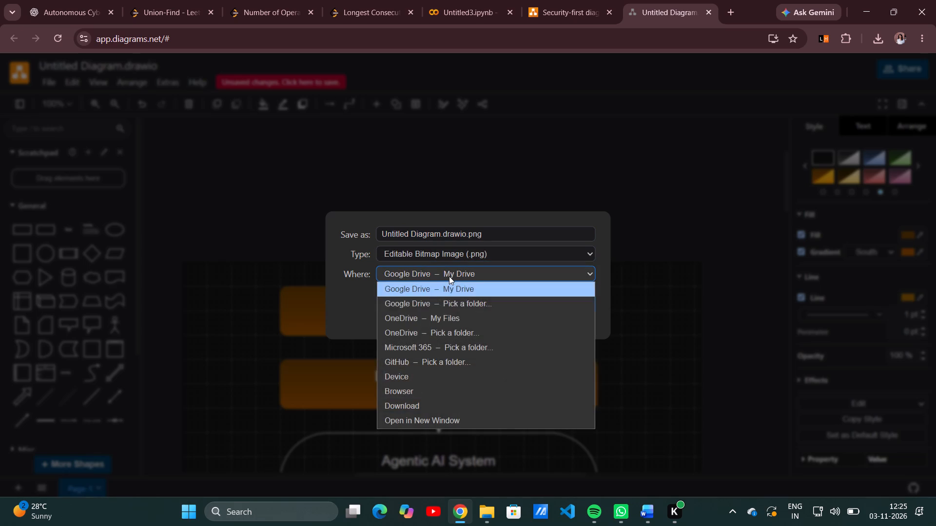
click(398, 392)
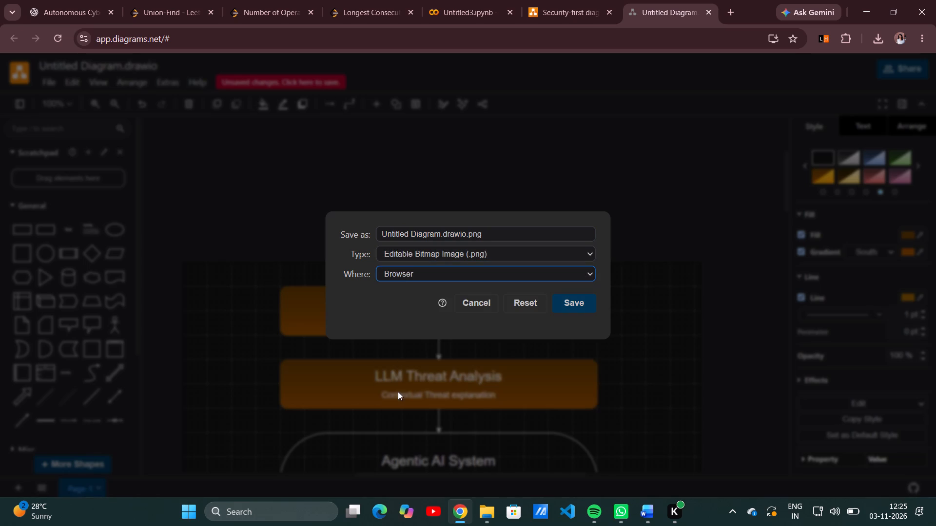
click(410, 278)
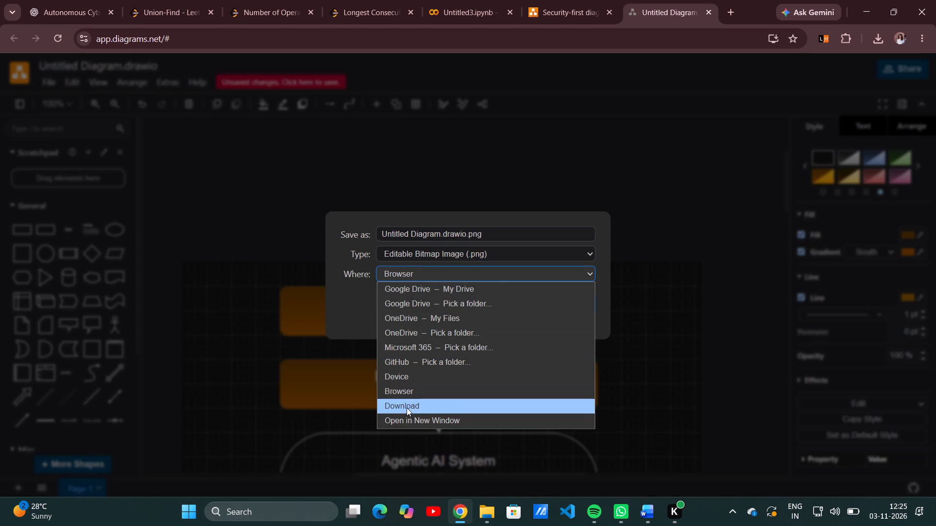
click(406, 407)
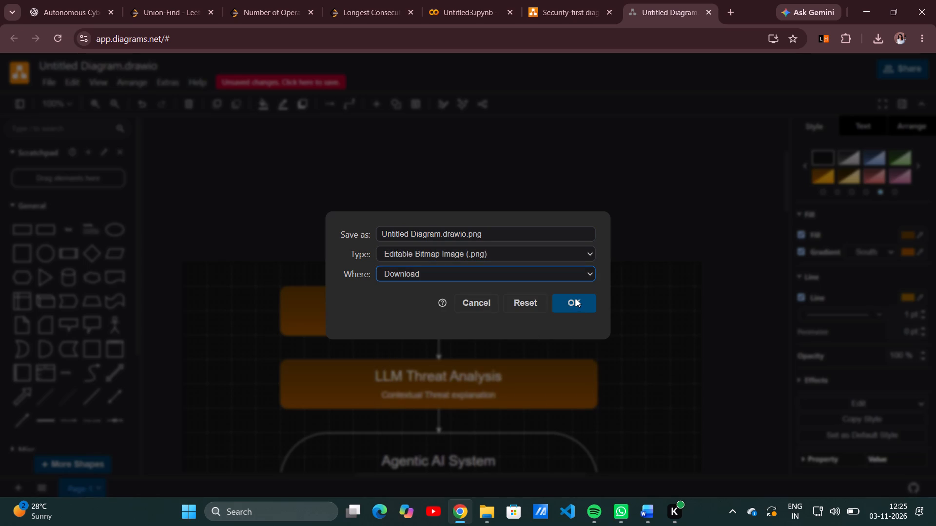
click(576, 299)
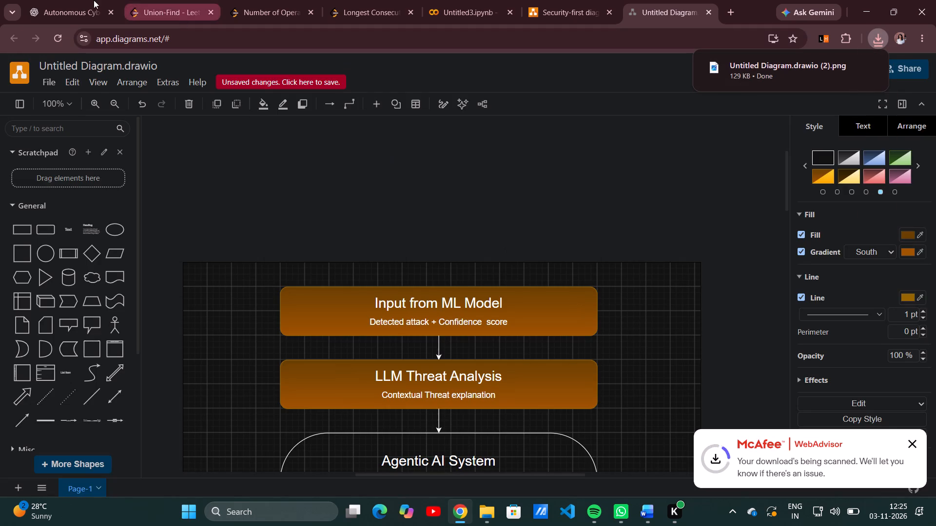
Switch to Word and insert the downloaded Untitled Diagram.drawio (2) picture on a new line above the Figure 4.3 caption.
click(648, 514)
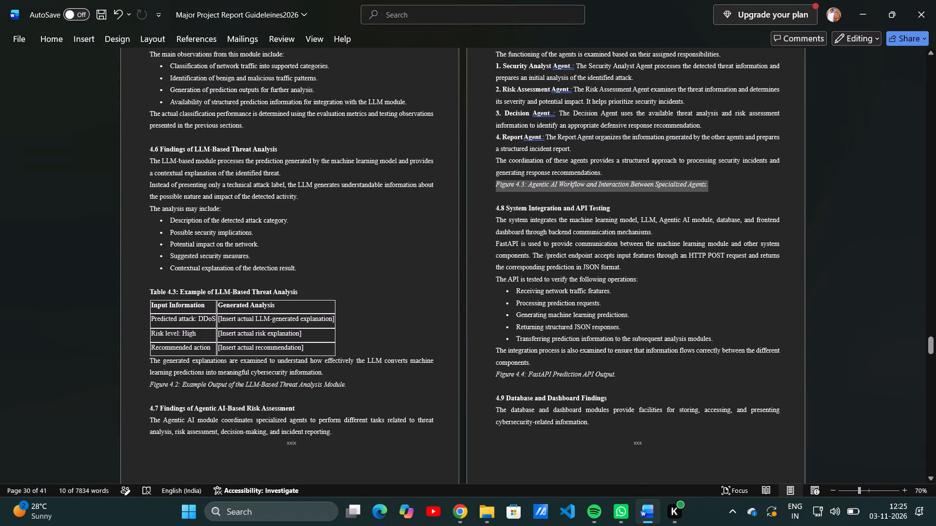
click(605, 175)
key(Return)
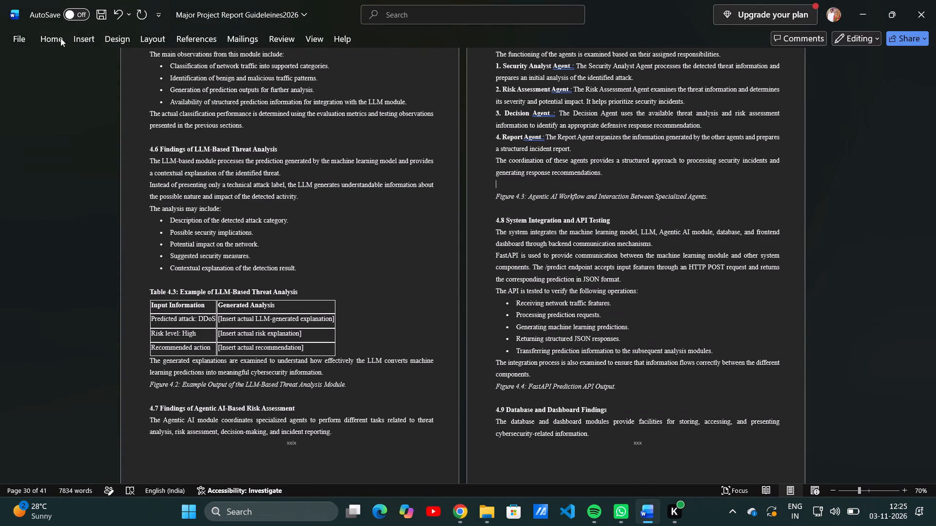
click(76, 39)
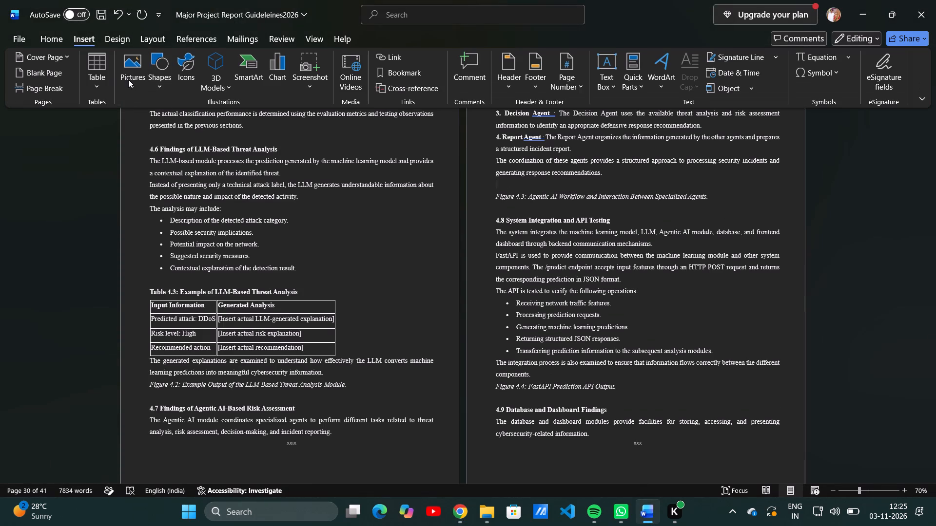
click(128, 79)
click(147, 118)
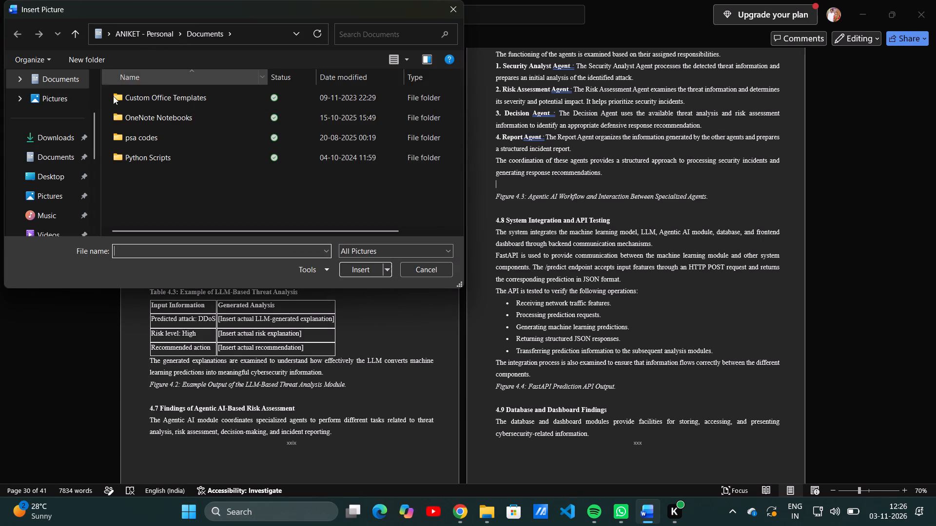
double_click(69, 140)
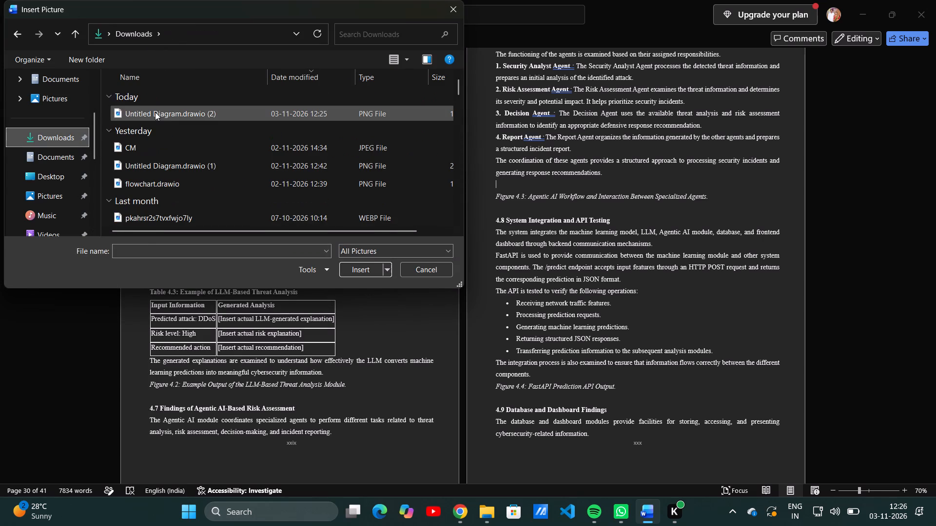
click(155, 112)
click(351, 270)
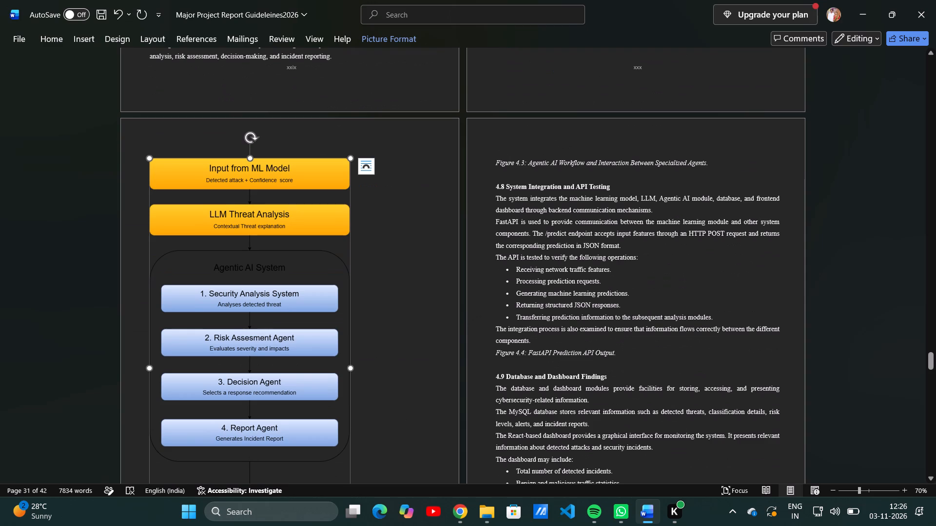
Resize the inserted flowchart picture, reducing its height to fit below the agent descriptions and widening it to nearly the text width.
scroll(351, 270, right, 1)
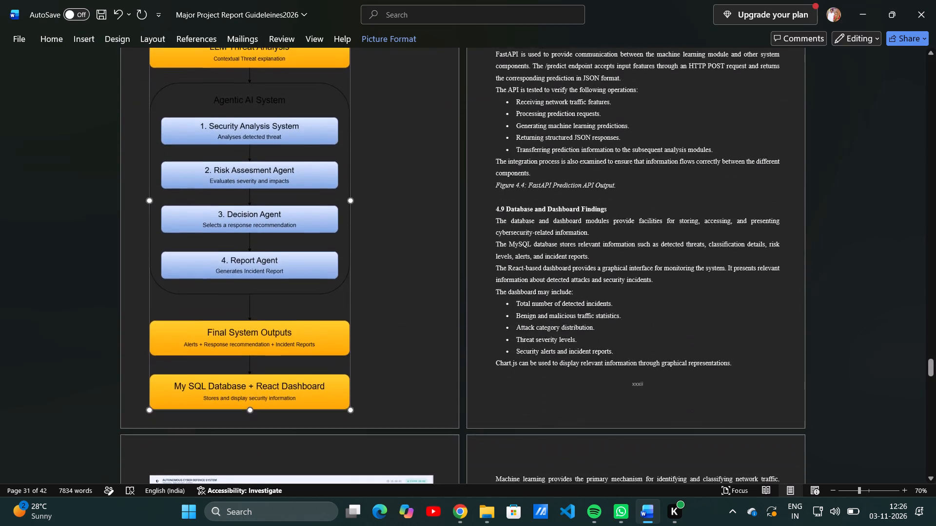
scroll(351, 270, right, 1)
scroll(325, 341, down, 1)
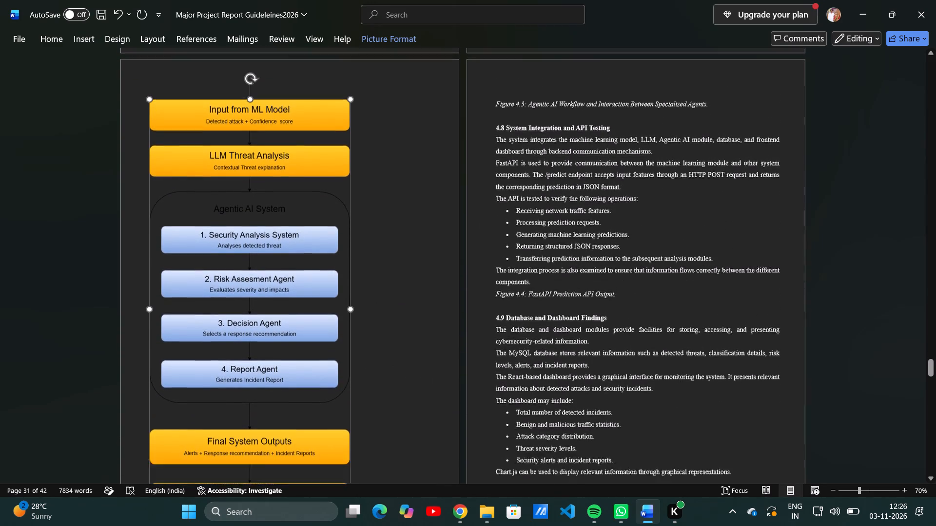
scroll(325, 341, down, 2)
drag(248, 281, 251, 202)
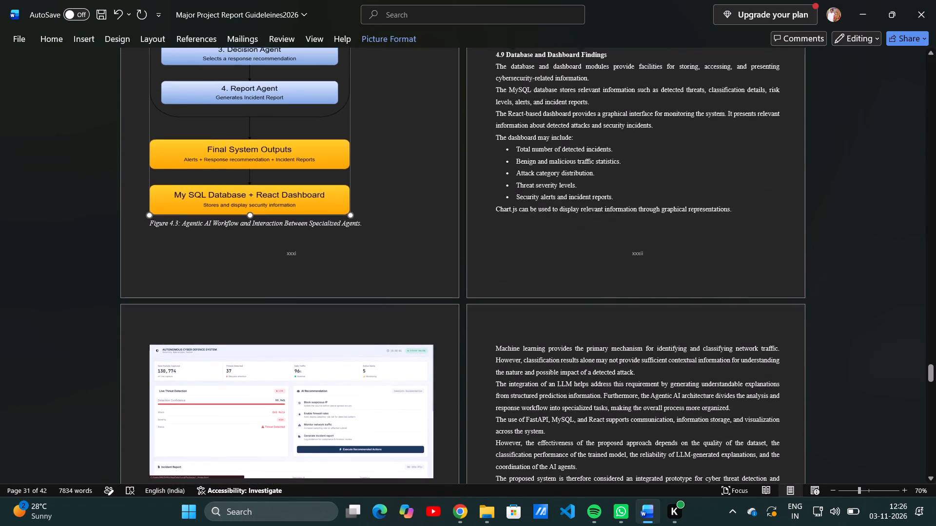
drag(251, 202, 244, 116)
scroll(244, 116, up, 2)
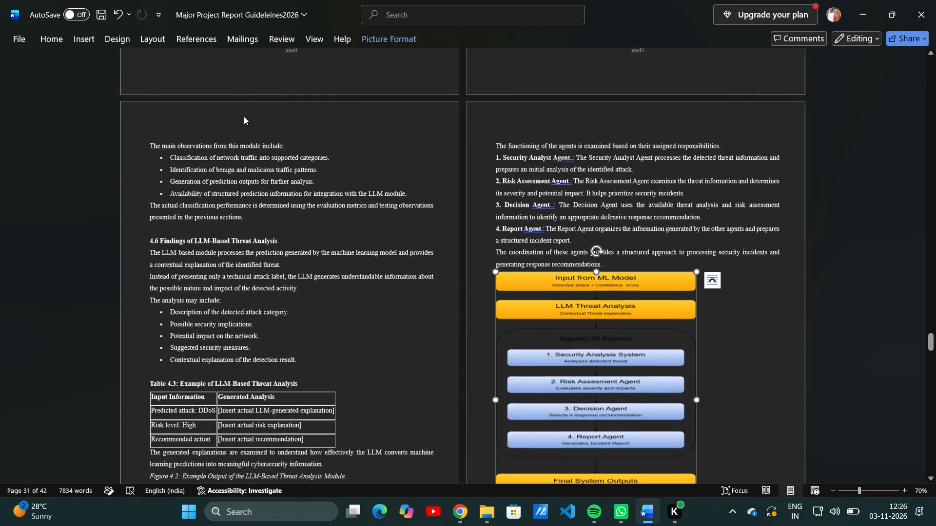
scroll(244, 116, up, 1)
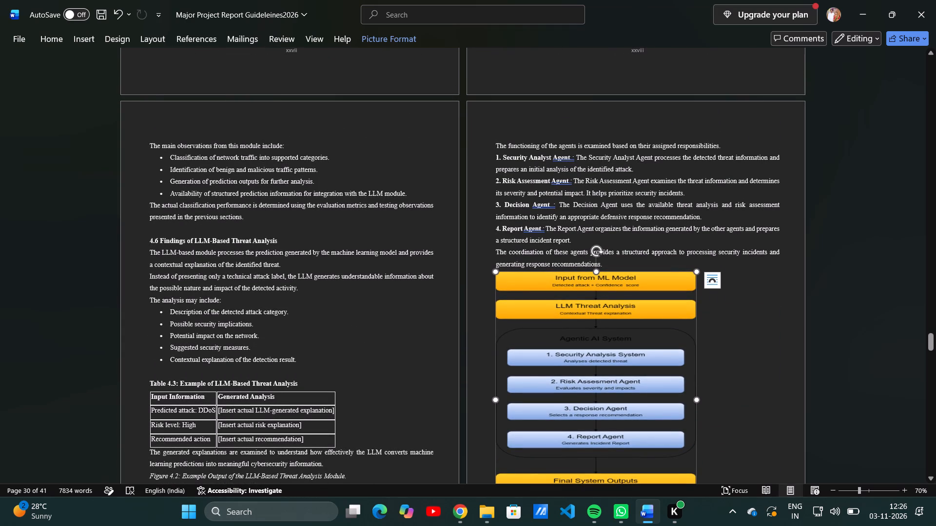
drag(696, 398, 765, 390)
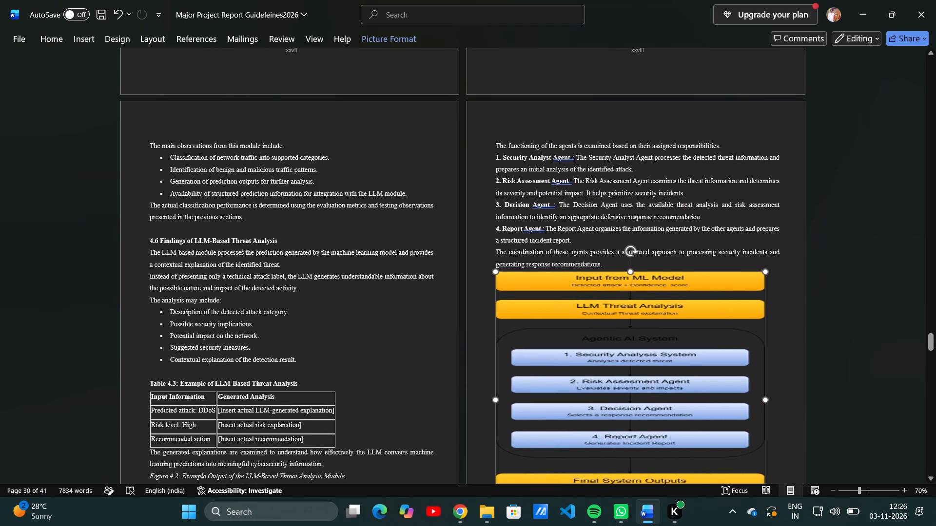
drag(765, 390, 761, 391)
Delete the paragraph above the flowchart that starts with "The coordination of these agents provides a structured approach".
scroll(647, 349, down, 2)
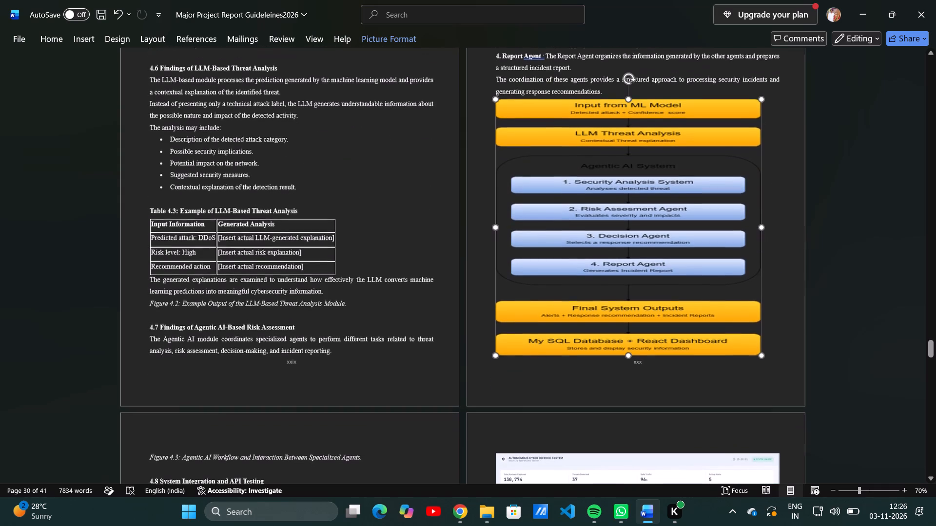
scroll(621, 210, up, 3)
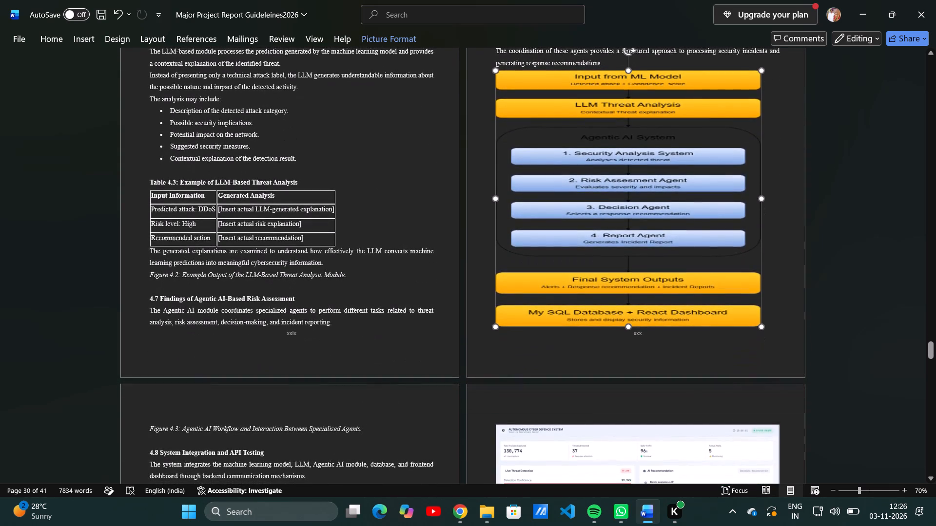
scroll(621, 210, up, 2)
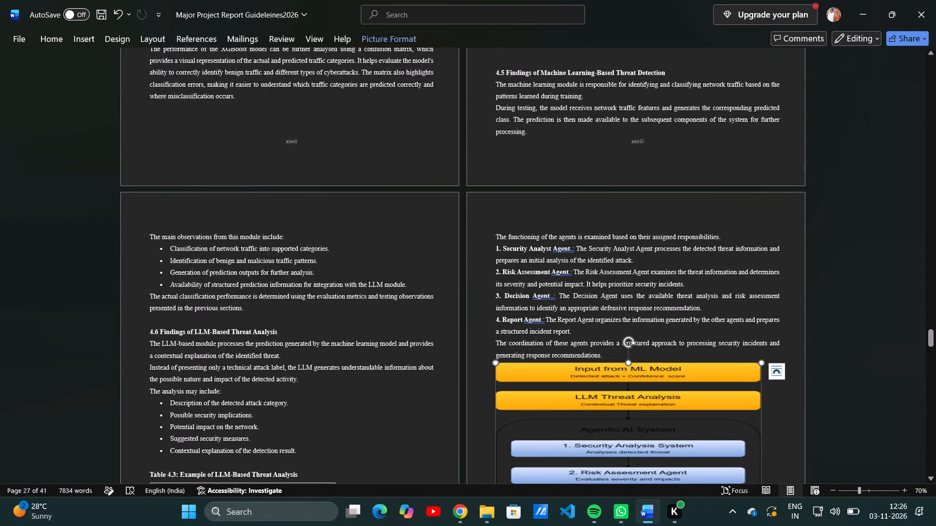
scroll(616, 365, down, 1)
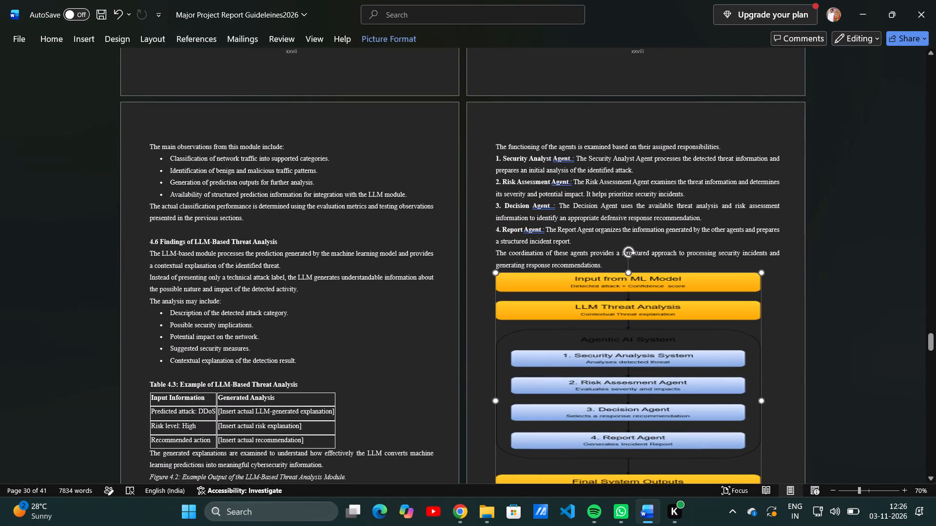
drag(608, 265, 544, 243)
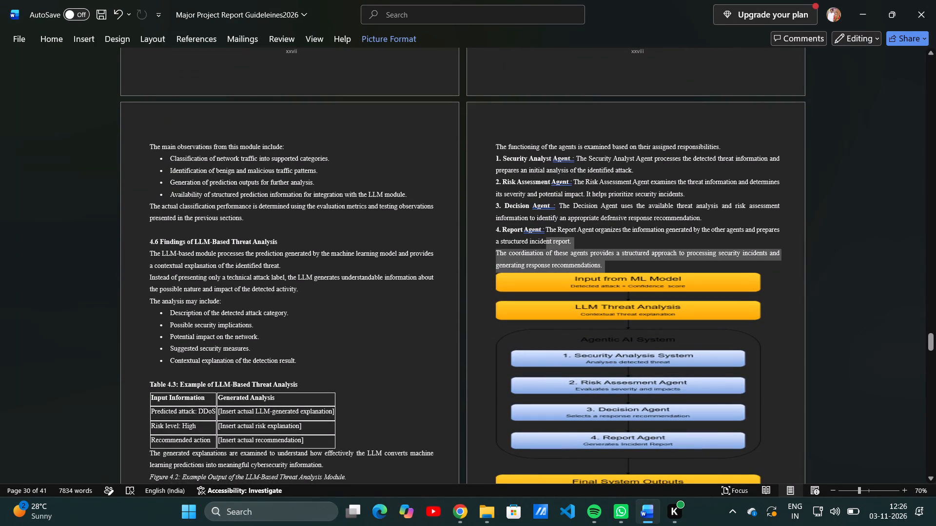
drag(544, 243, 494, 250)
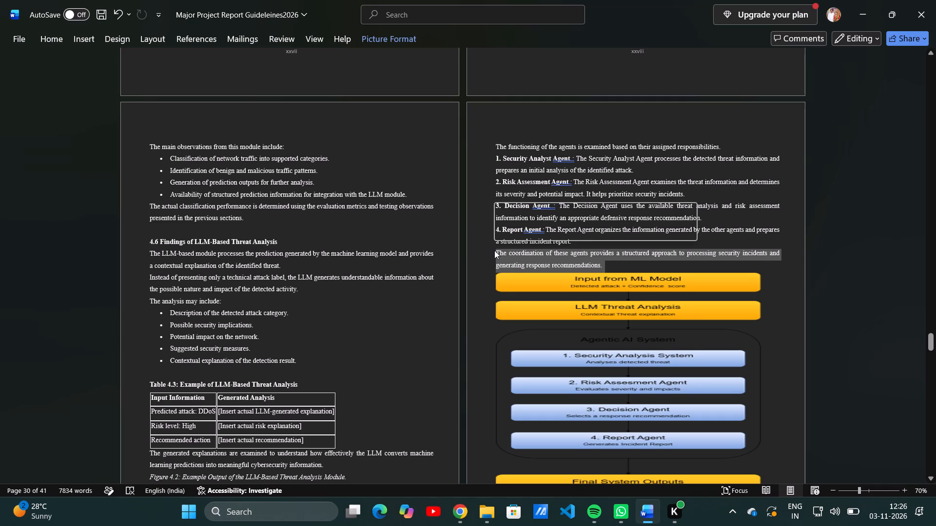
key(BackSpace)
Check how the Figure 4.3 flowchart fits on its page between the agent descriptions and the caption.
scroll(635, 299, down, 1)
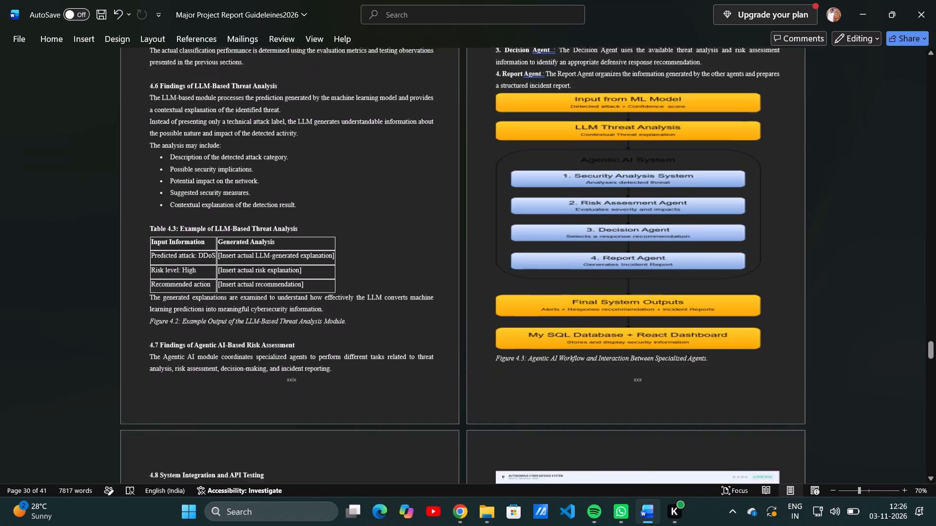
scroll(635, 299, down, 1)
click(628, 260)
scroll(624, 243, up, 1)
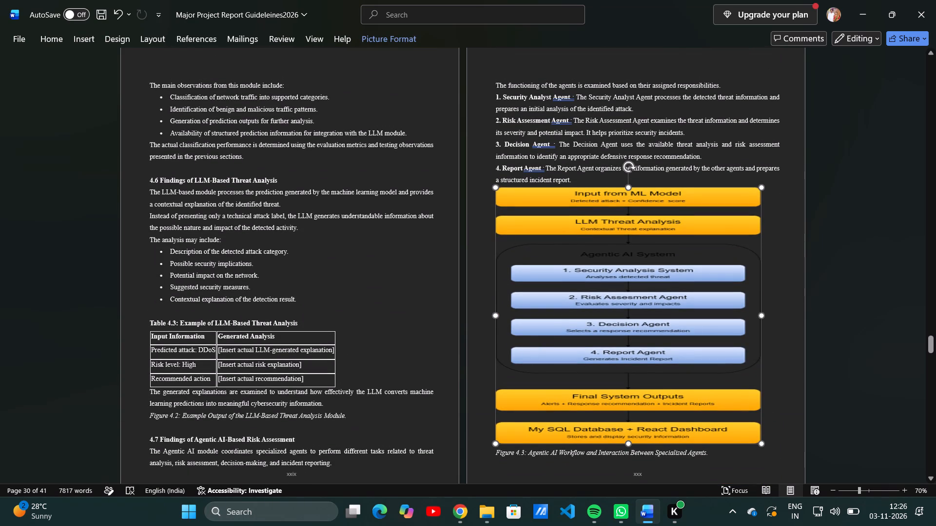
scroll(626, 177, down, 2)
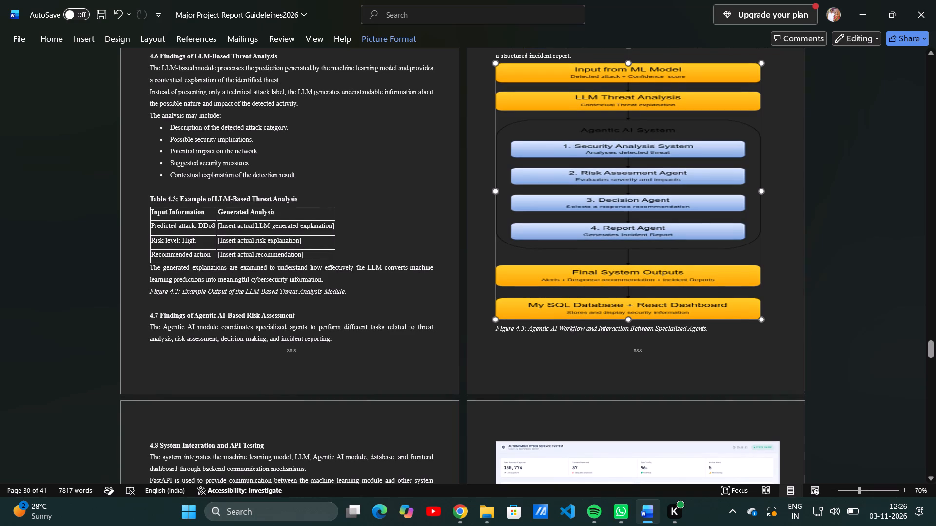
click(798, 203)
scroll(798, 203, down, 1)
scroll(798, 203, up, 1)
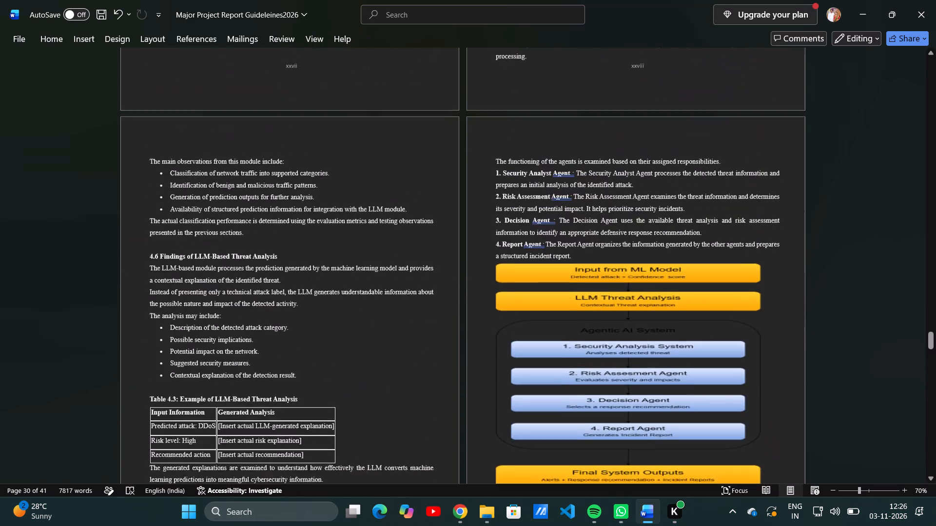
Review the report's layout from the Chapter 3 methodology pages through the Chapter 4 findings up to section 4.11.
scroll(798, 203, up, 19)
scroll(798, 203, up, 2)
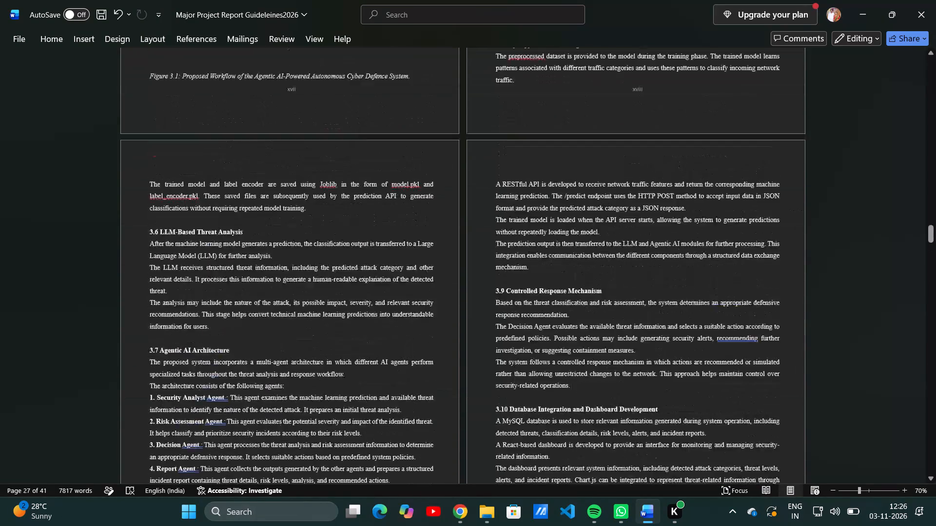
scroll(798, 203, up, 1)
ctrl+scroll(798, 203, up, 1)
scroll(798, 203, down, 9)
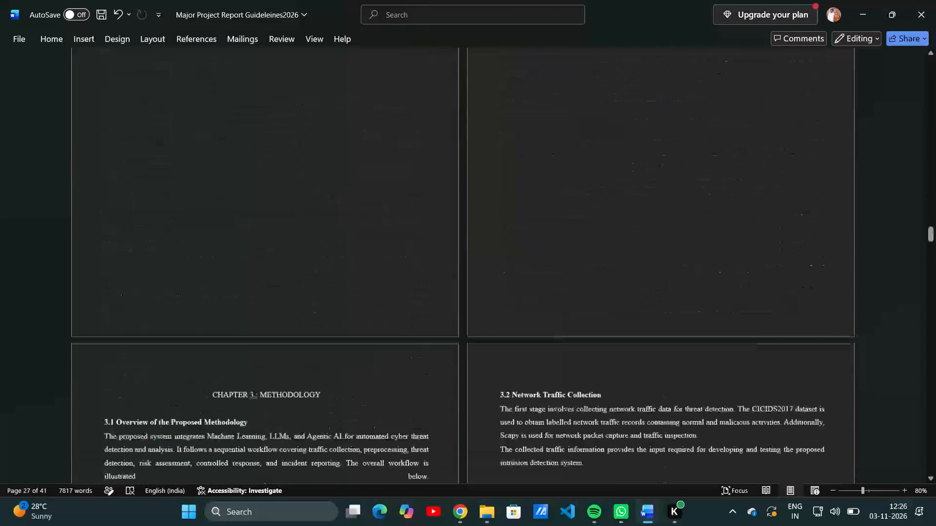
scroll(798, 203, down, 2)
scroll(798, 203, up, 6)
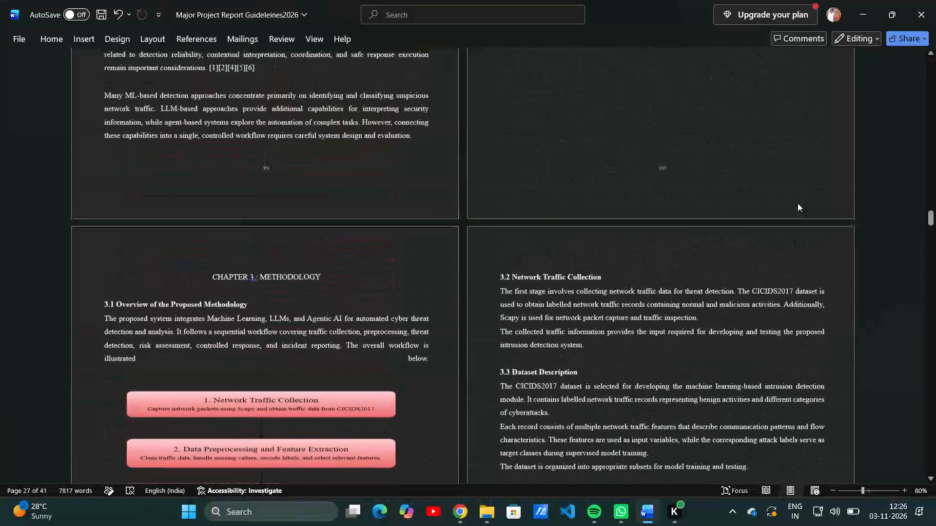
scroll(798, 203, down, 15)
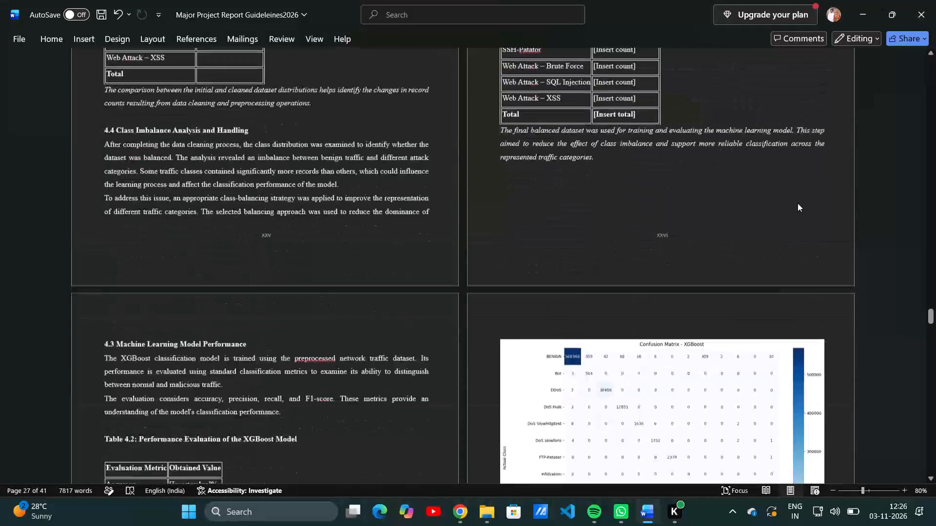
scroll(798, 203, down, 3)
scroll(798, 203, up, 5)
scroll(798, 203, down, 1)
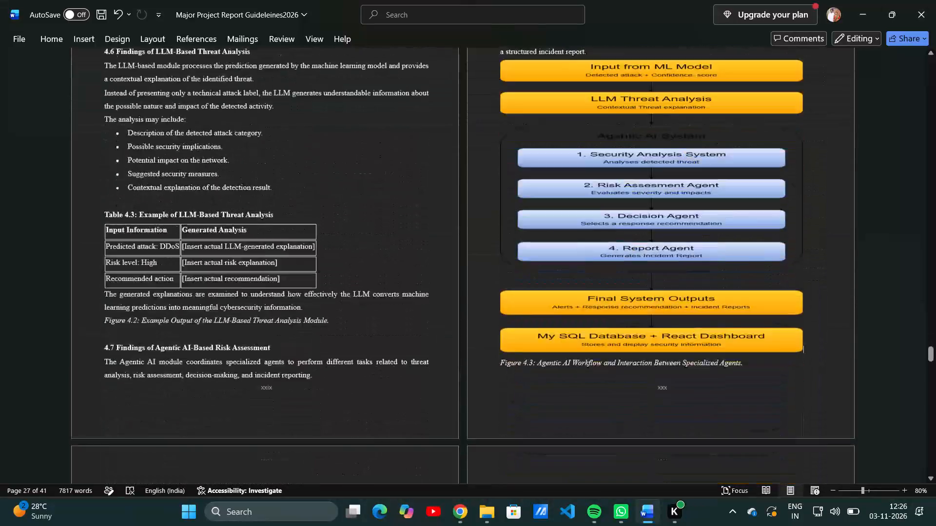
scroll(798, 203, down, 3)
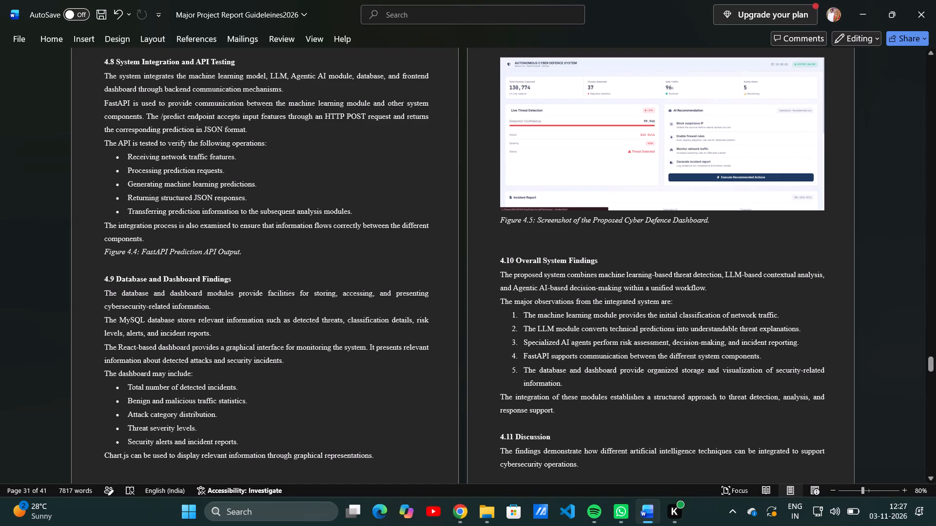
Save the project report document.
key(ctrl+s)
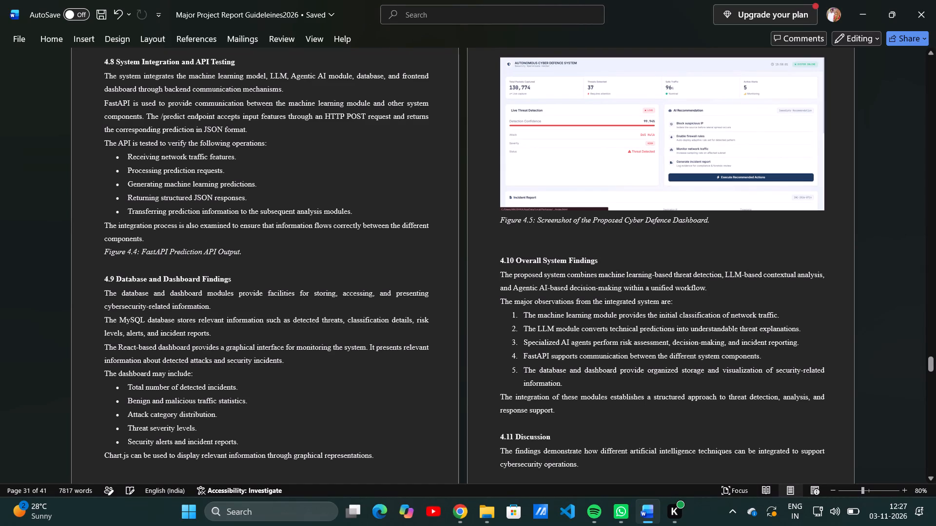
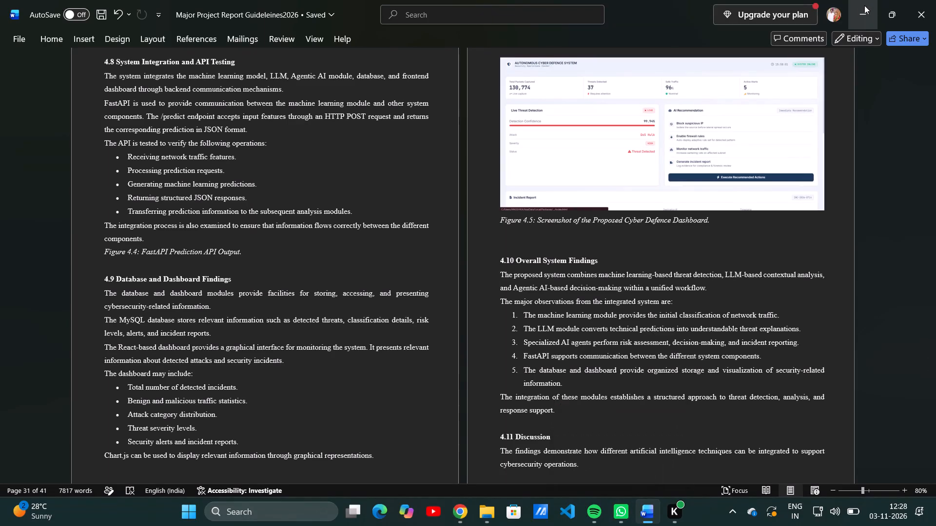
Copy the report content from the Table 4.3 title through the Figure 4.2 caption and switch to Chrome.
scroll(761, 166, up, 6)
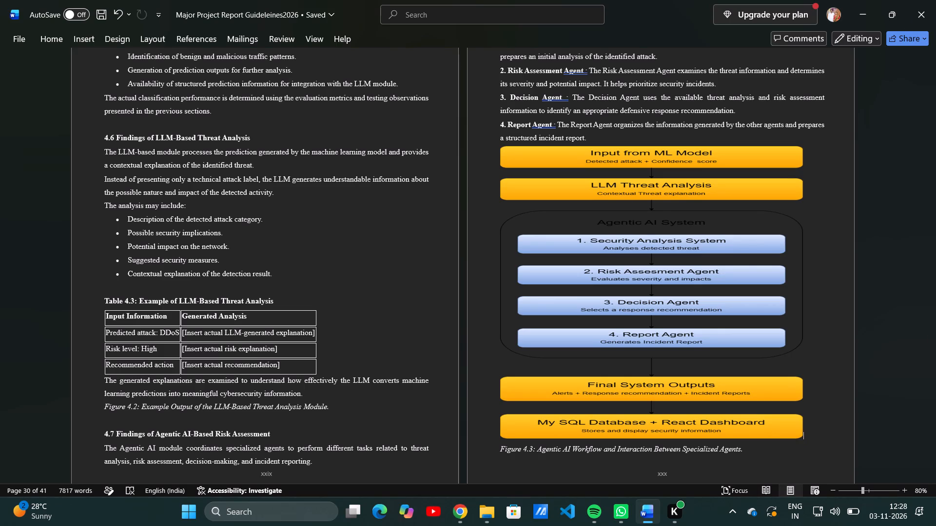
scroll(799, 97, down, 1)
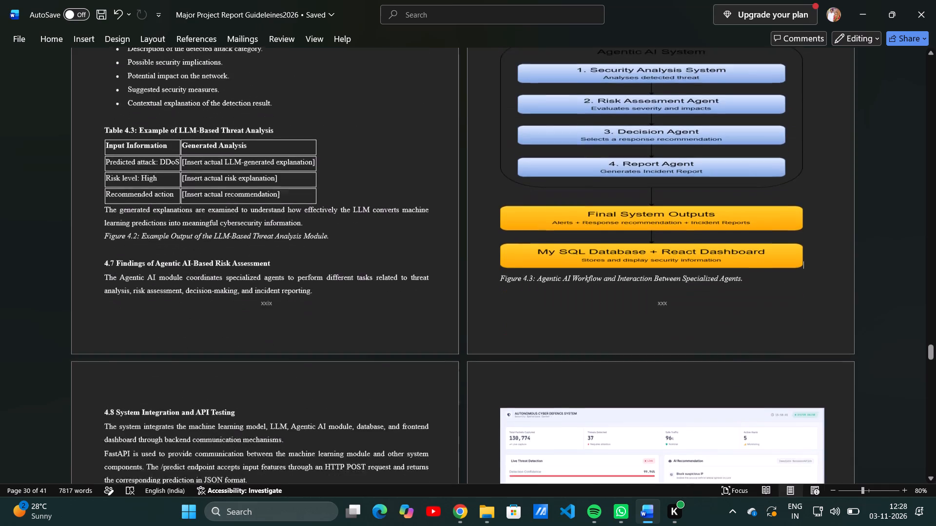
scroll(799, 97, down, 4)
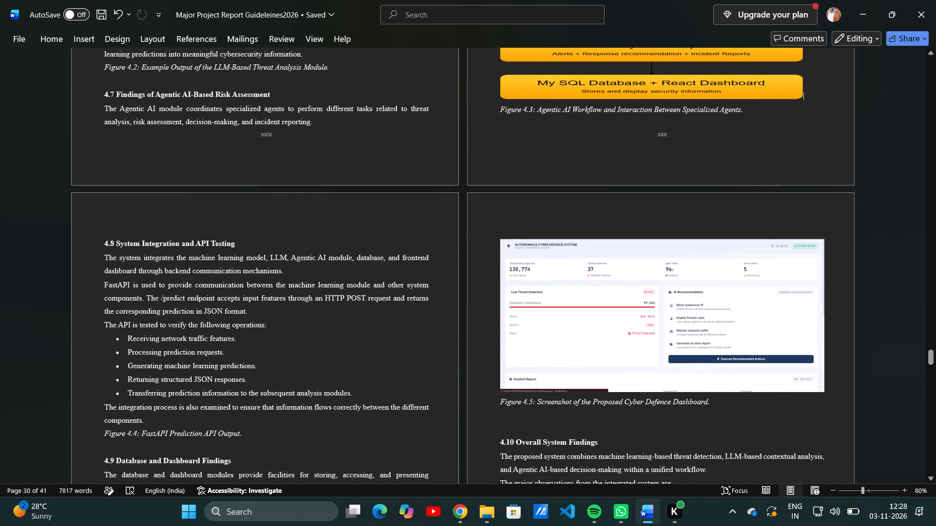
scroll(799, 97, up, 6)
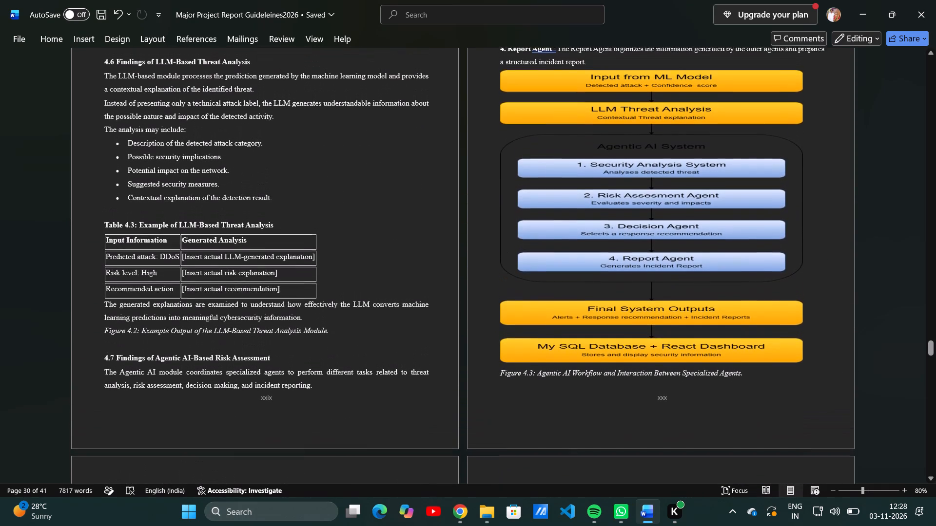
scroll(799, 97, up, 1)
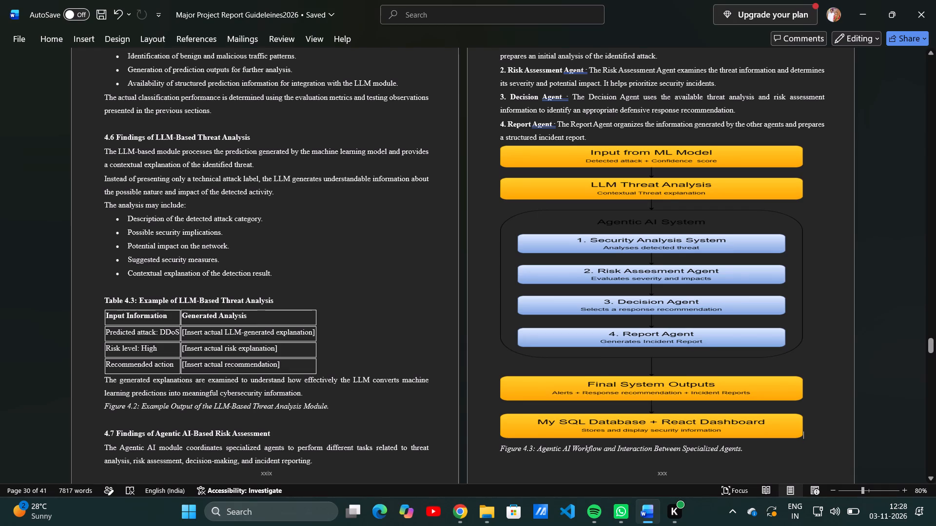
drag(338, 408, 195, 375)
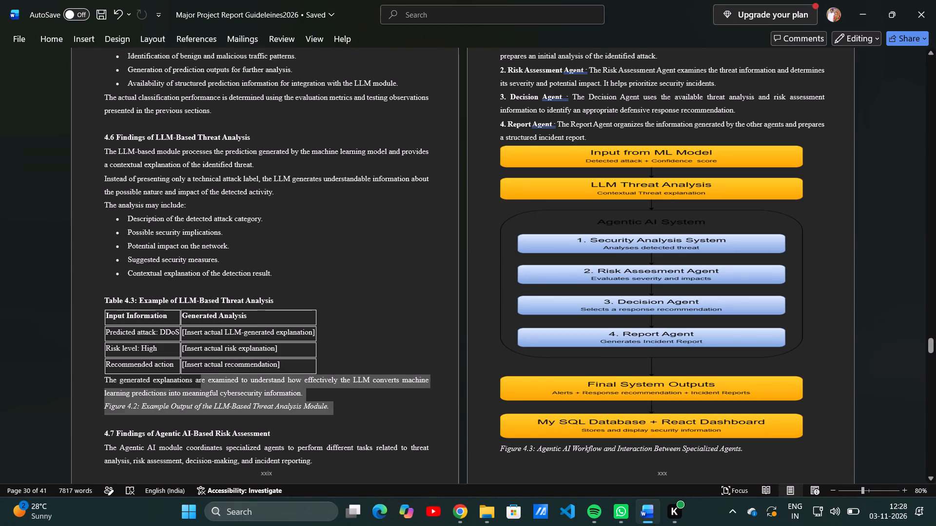
drag(195, 375, 100, 304)
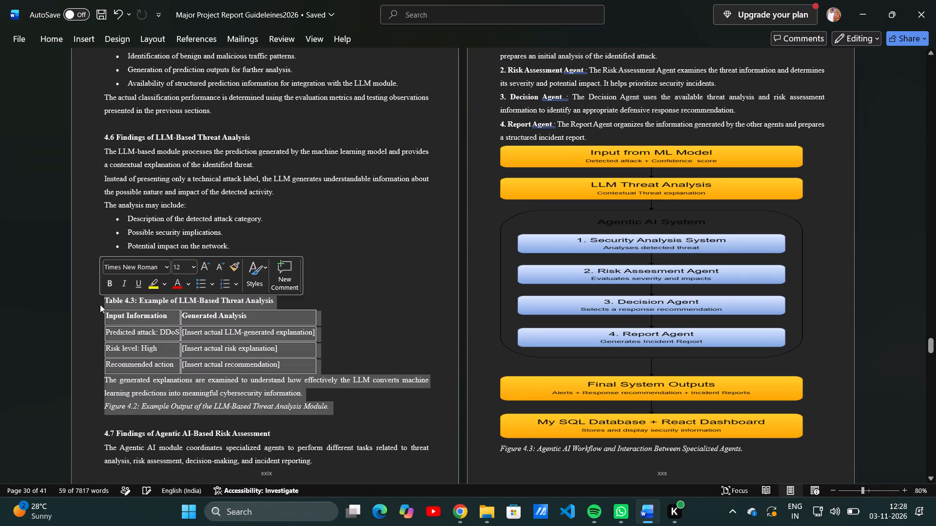
key(ctrl+c)
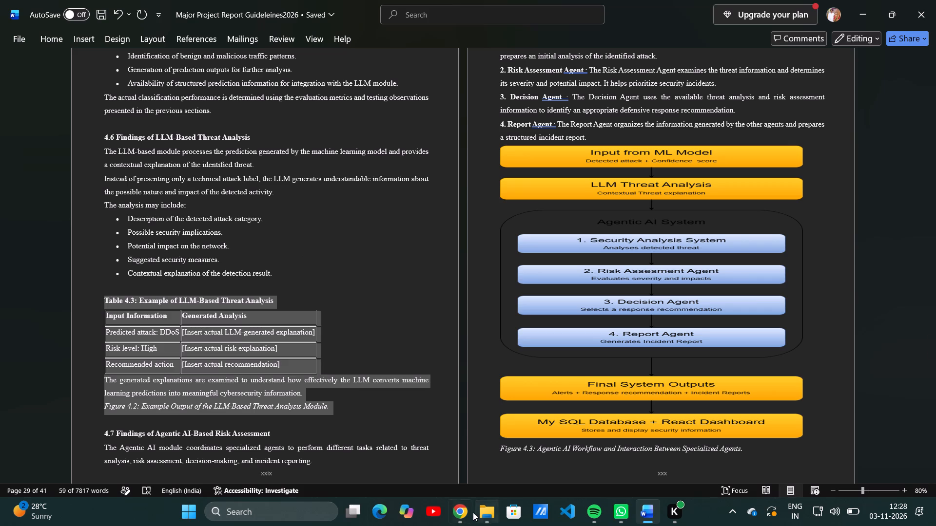
click(472, 517)
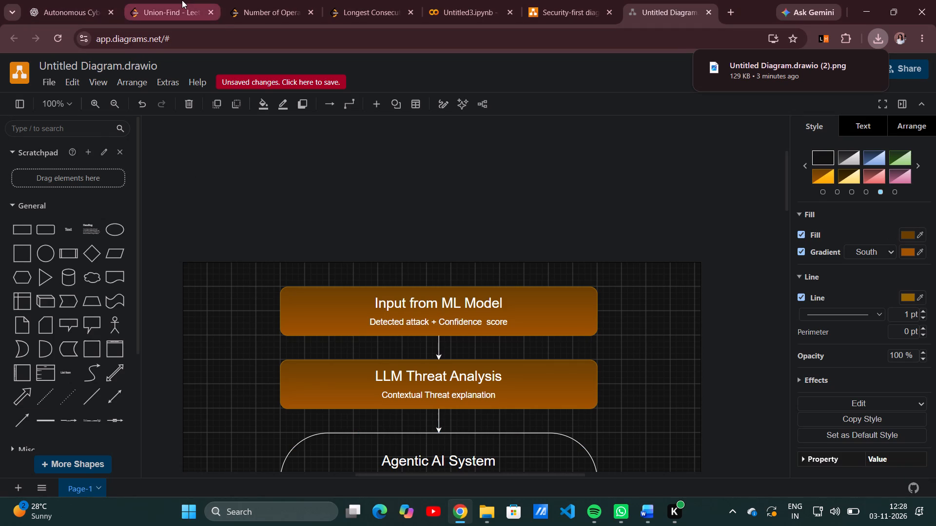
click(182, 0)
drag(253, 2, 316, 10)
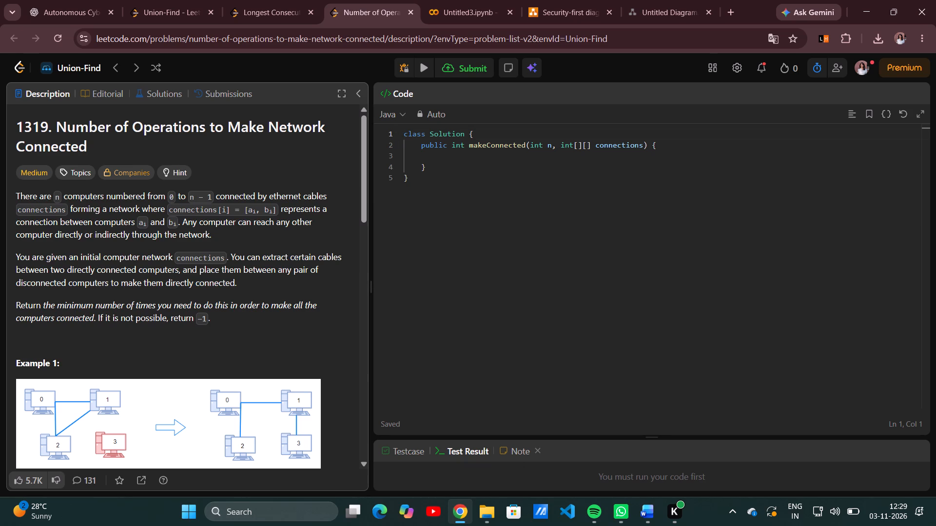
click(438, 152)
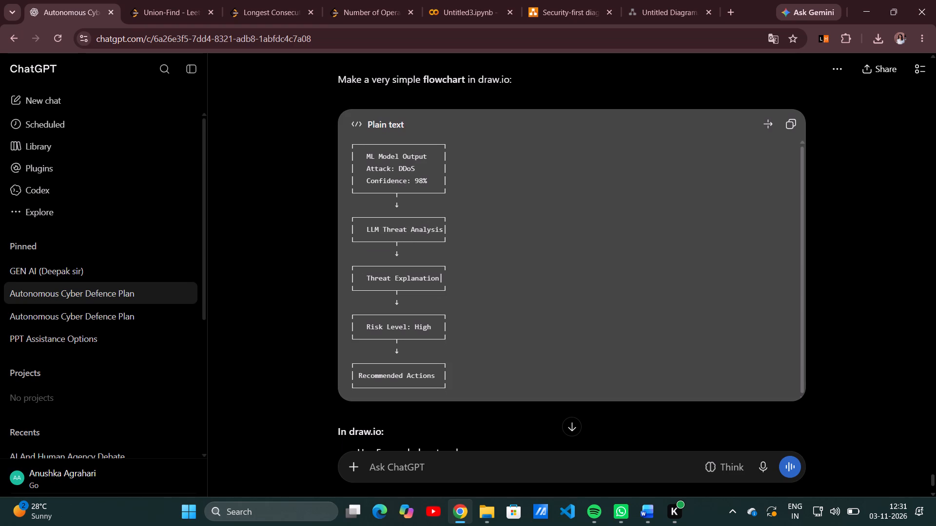
scroll(399, 379, down, 3)
scroll(450, 373, down, 1)
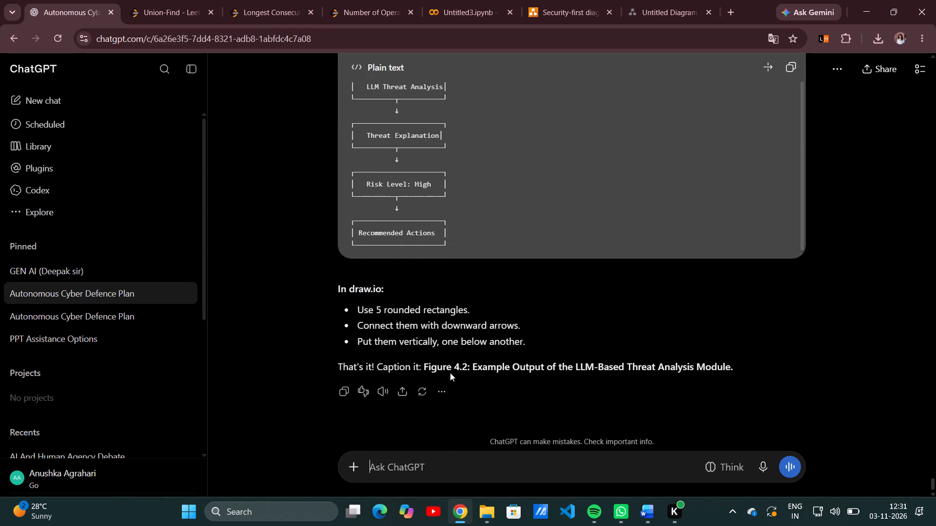
scroll(450, 373, down, 1)
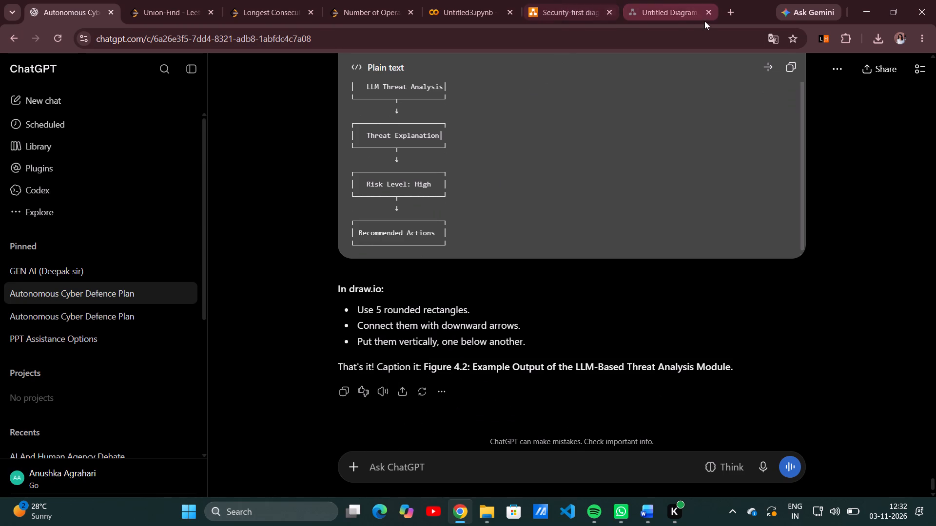
Switch to the draw.io diagram and create a new blank diagram named Untitled Diagram.drawio.
click(671, 2)
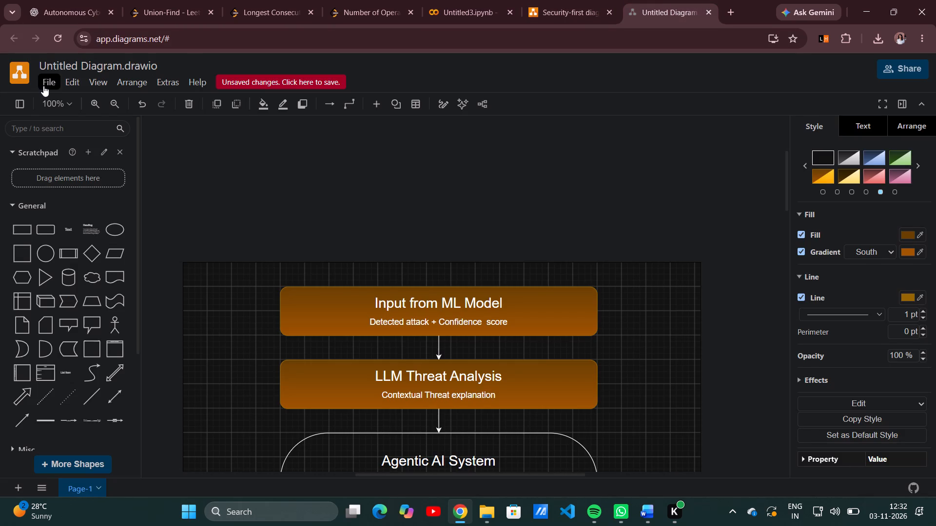
click(45, 85)
click(68, 96)
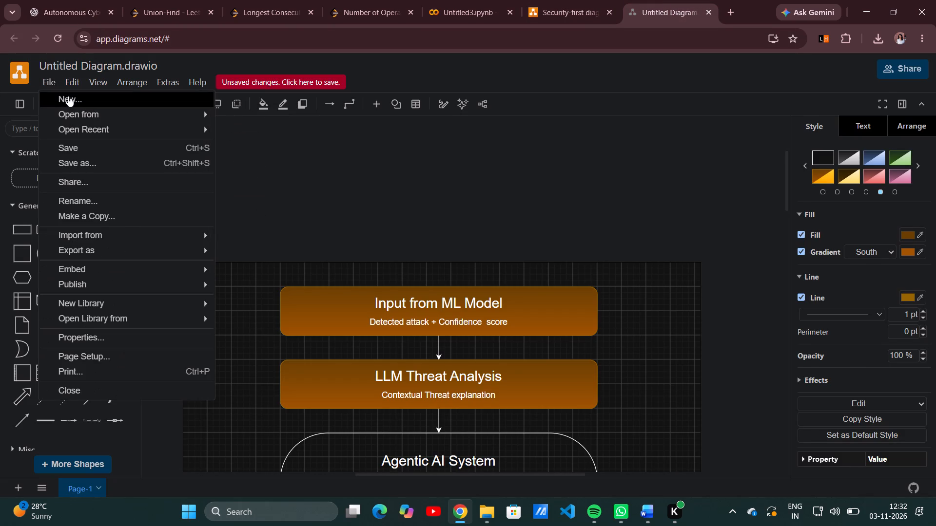
click(418, 217)
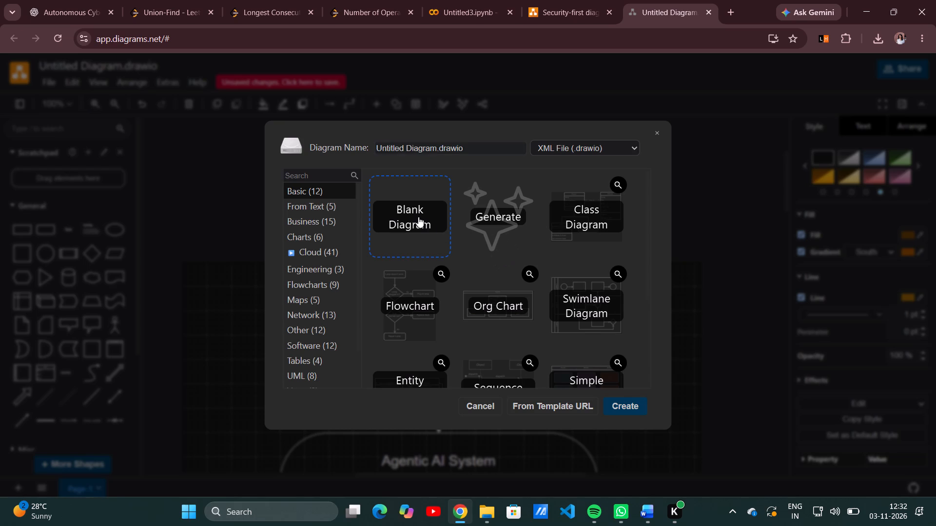
click(624, 403)
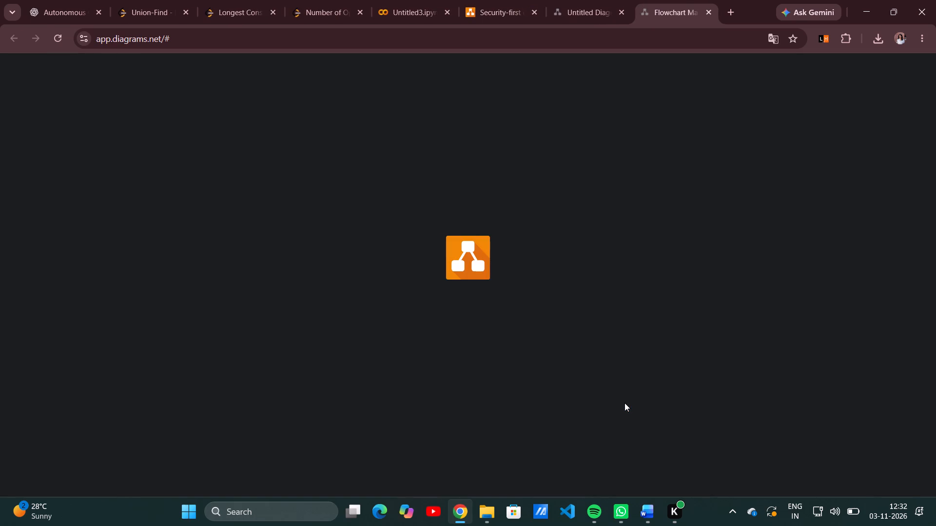
Close the Security-first diagramming page and the old untitled diagram, leaving without saving its changes.
click(534, 13)
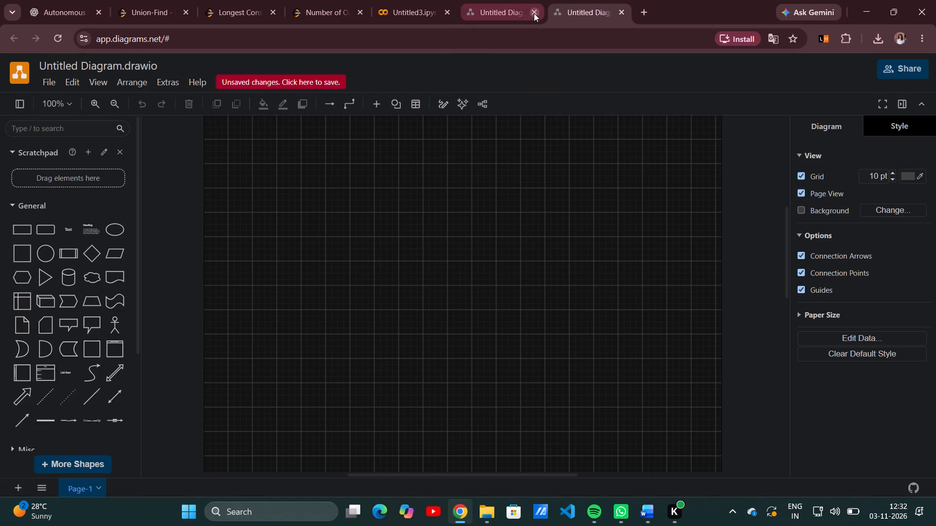
click(534, 13)
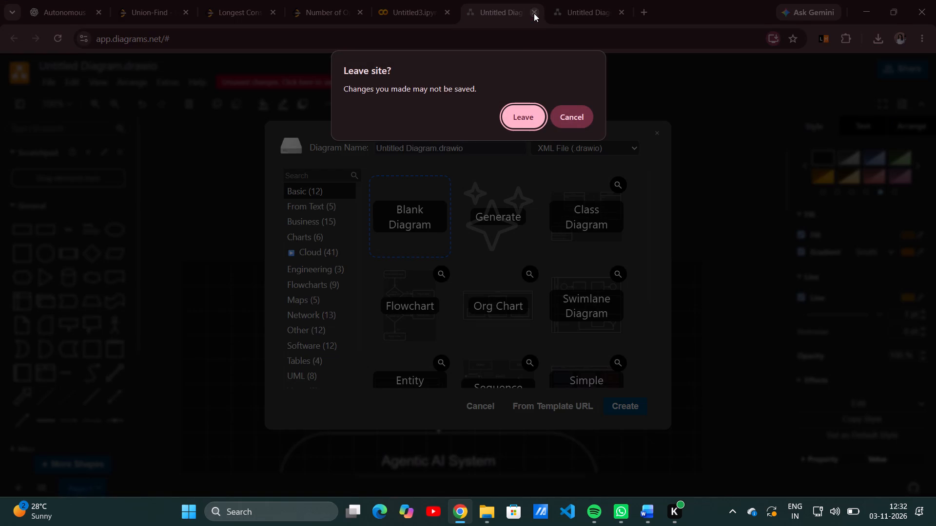
click(542, 121)
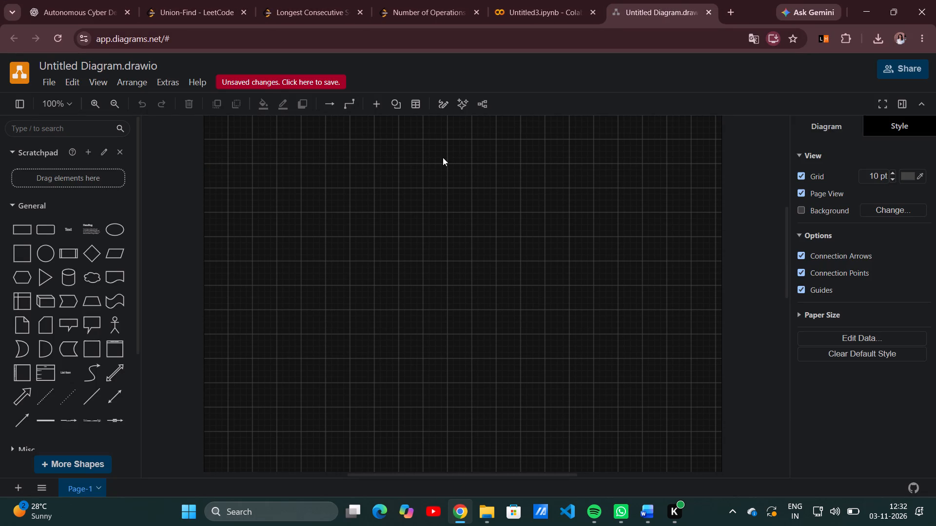
Add a rounded rectangle near the top of the page and enlarge it to about 600 x 80.
click(47, 227)
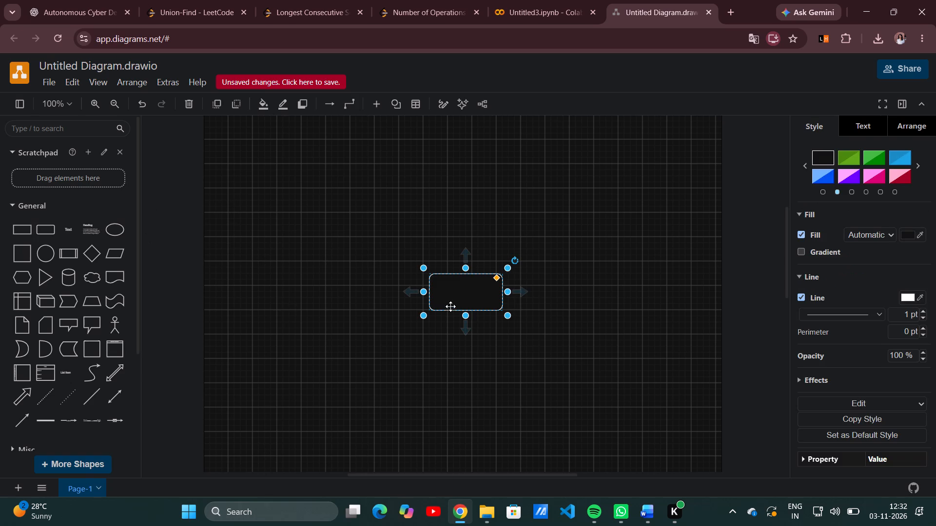
drag(453, 299, 437, 170)
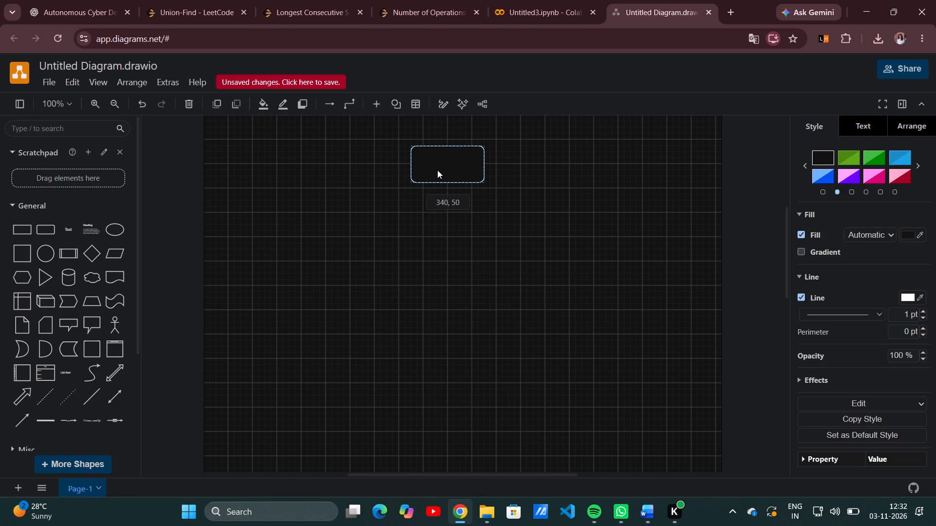
drag(437, 170, 437, 166)
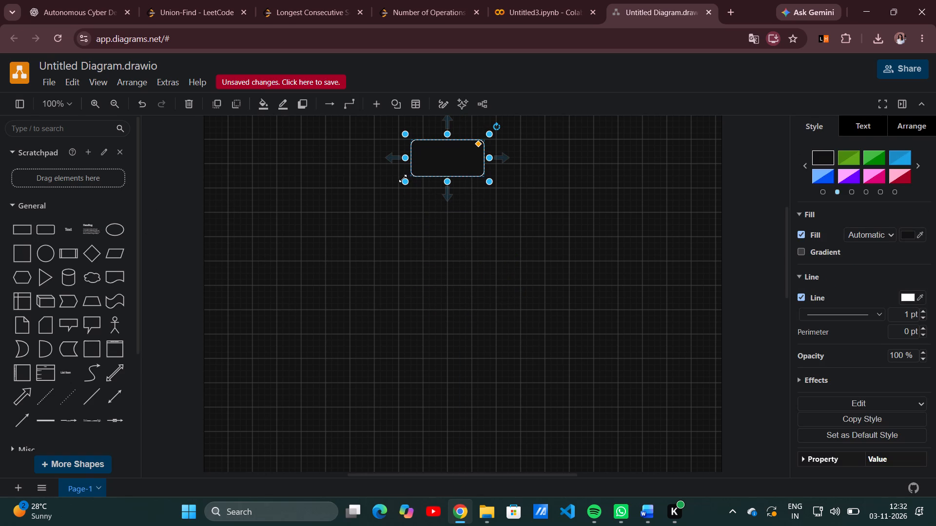
drag(407, 181, 322, 186)
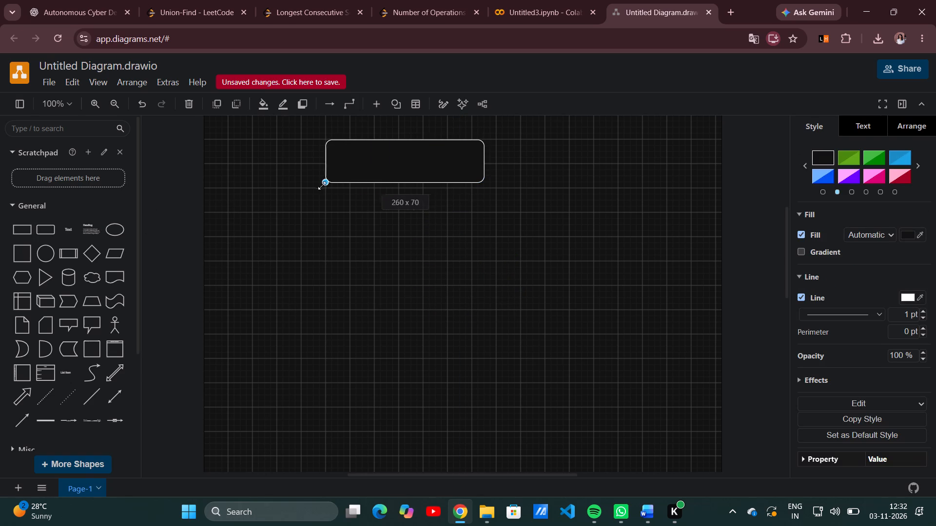
drag(322, 186, 319, 192)
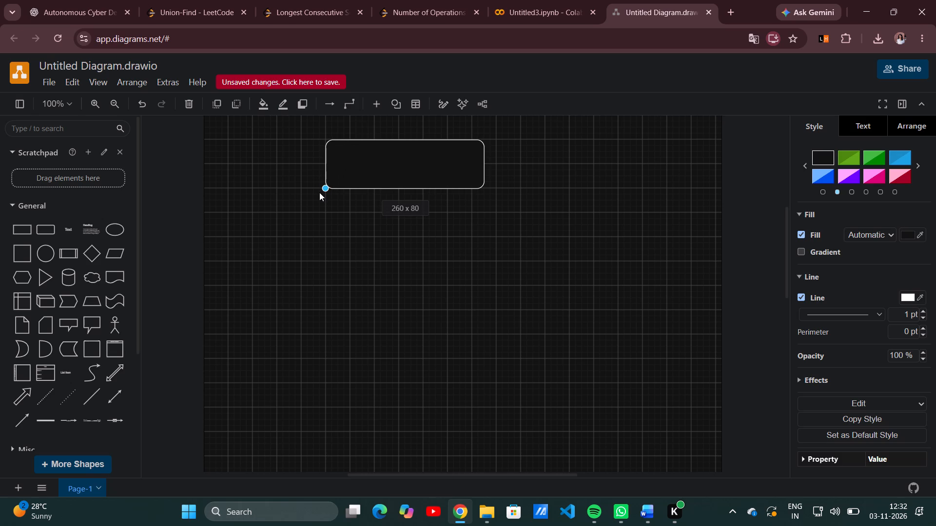
drag(319, 192, 297, 193)
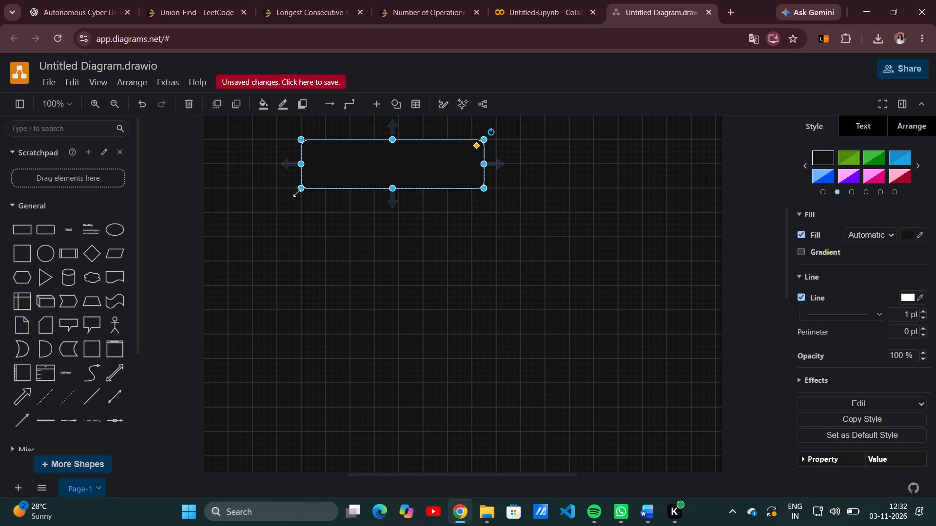
drag(482, 187, 631, 197)
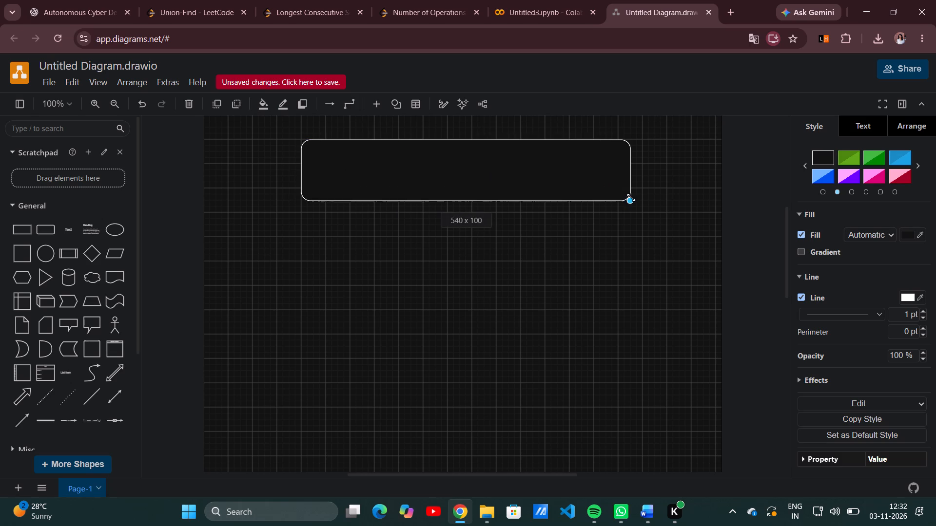
drag(631, 197, 660, 188)
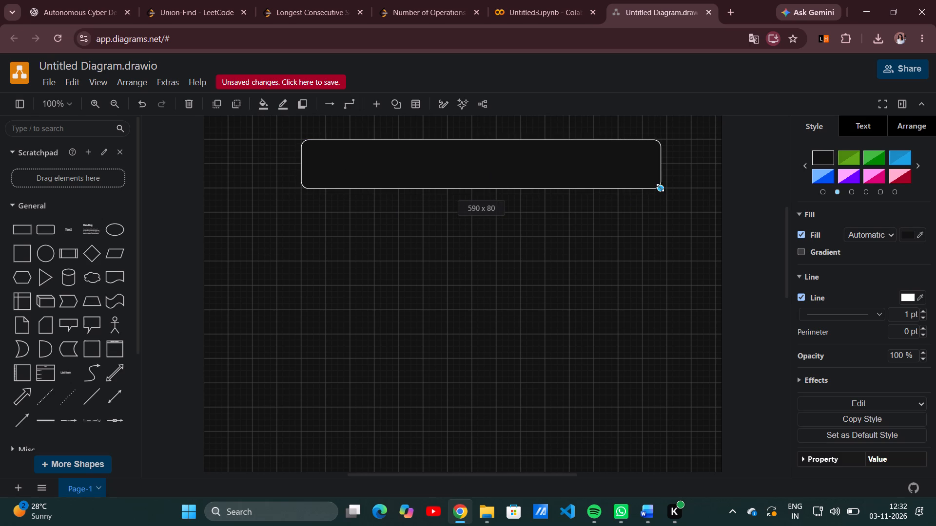
drag(660, 188, 664, 187)
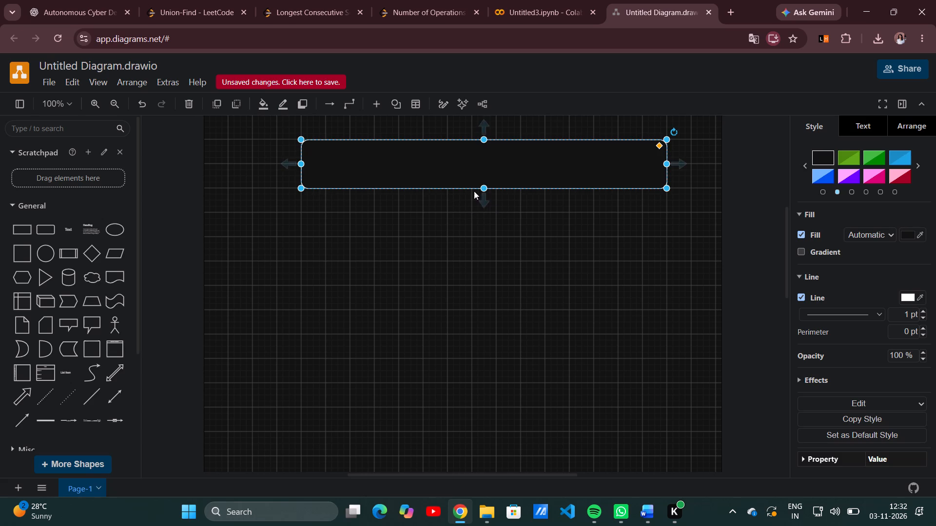
click(485, 189)
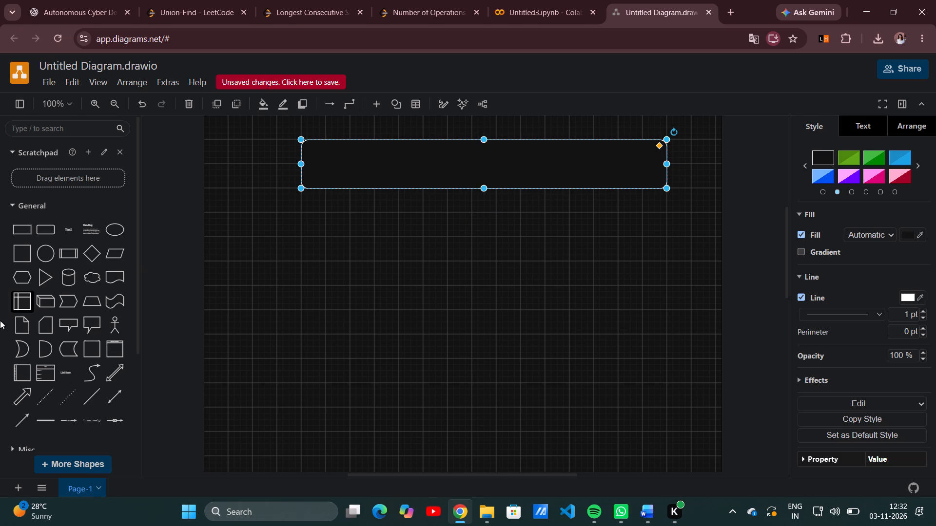
Add a second rounded rectangle below the first, aligned with it and resized to about 600 x 80.
click(46, 225)
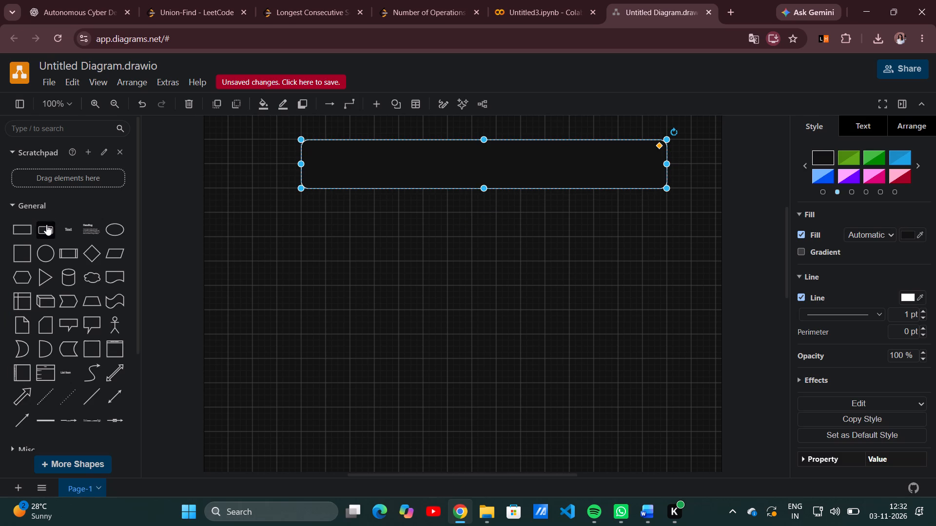
drag(470, 286, 477, 261)
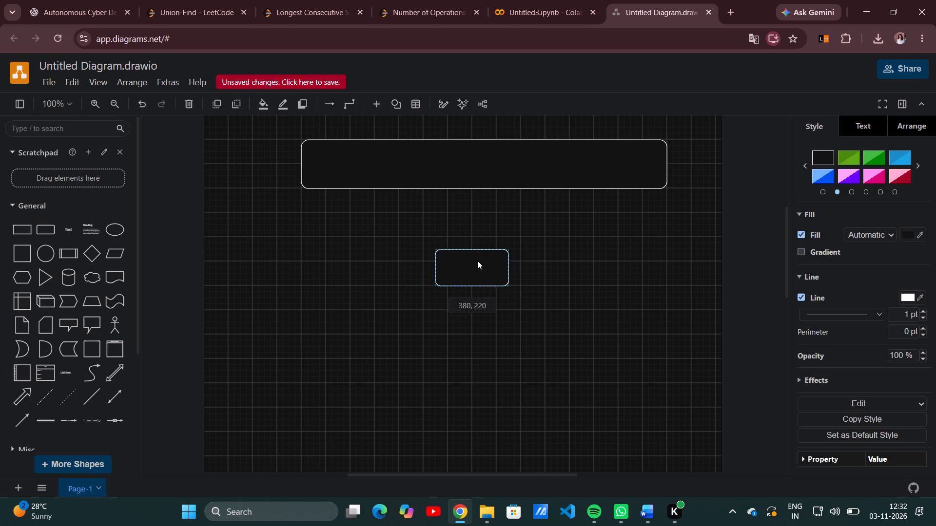
drag(477, 261, 480, 250)
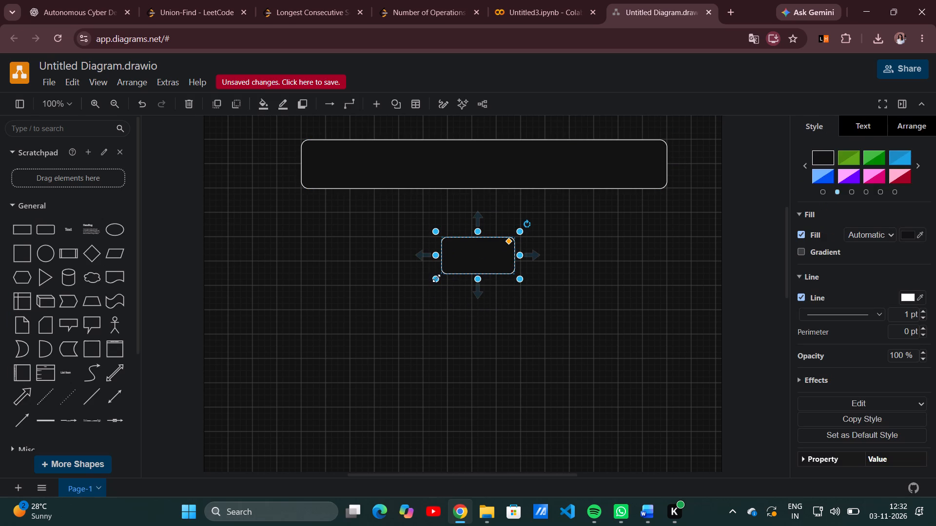
drag(436, 278, 297, 289)
drag(513, 283, 664, 282)
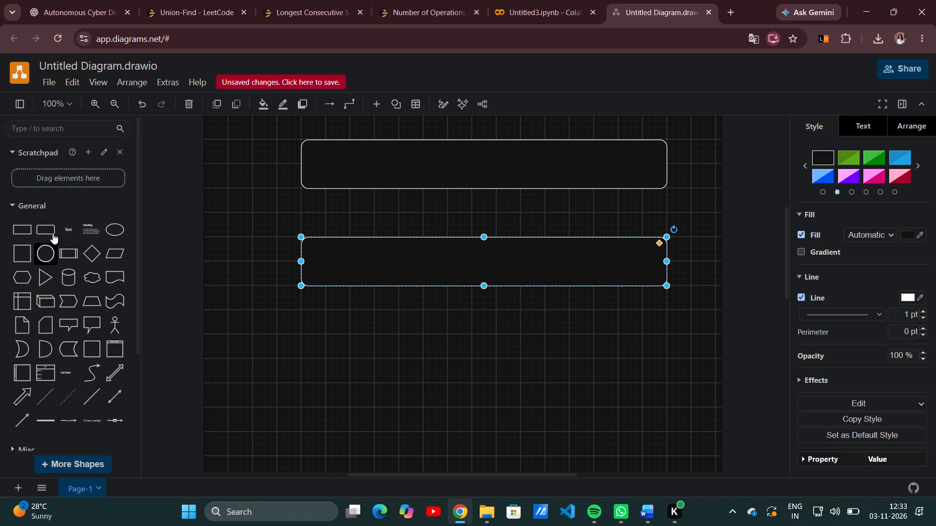
Add a third rounded rectangle below the second with equal spacing, resized to match at about 600 x 80.
click(46, 232)
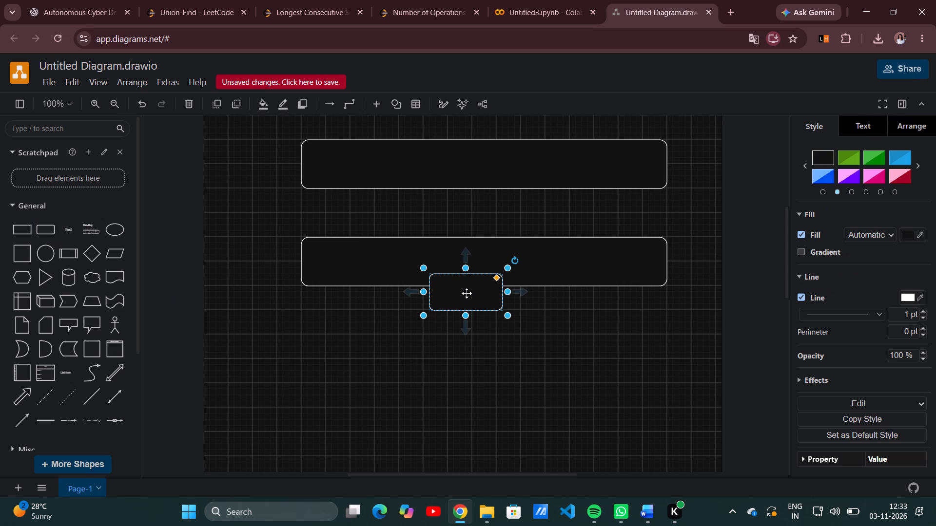
drag(466, 292, 481, 353)
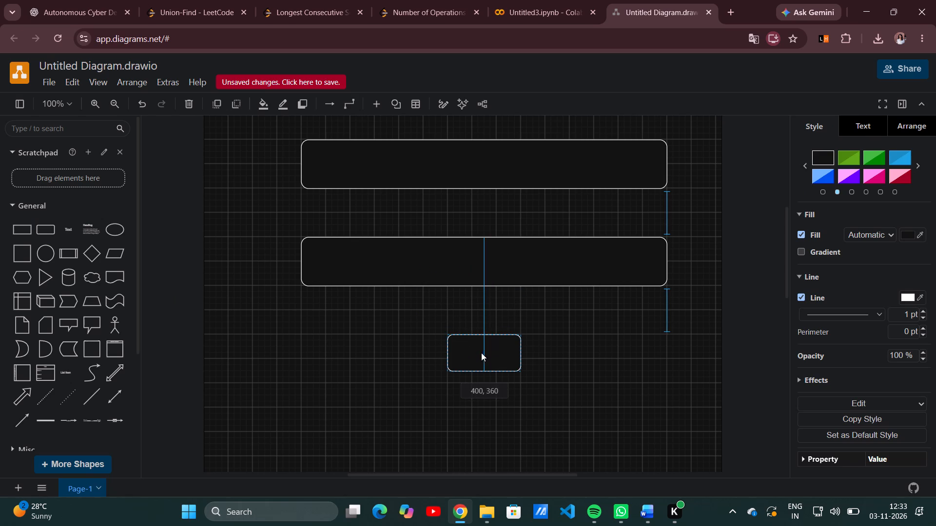
drag(481, 353, 481, 352)
click(481, 352)
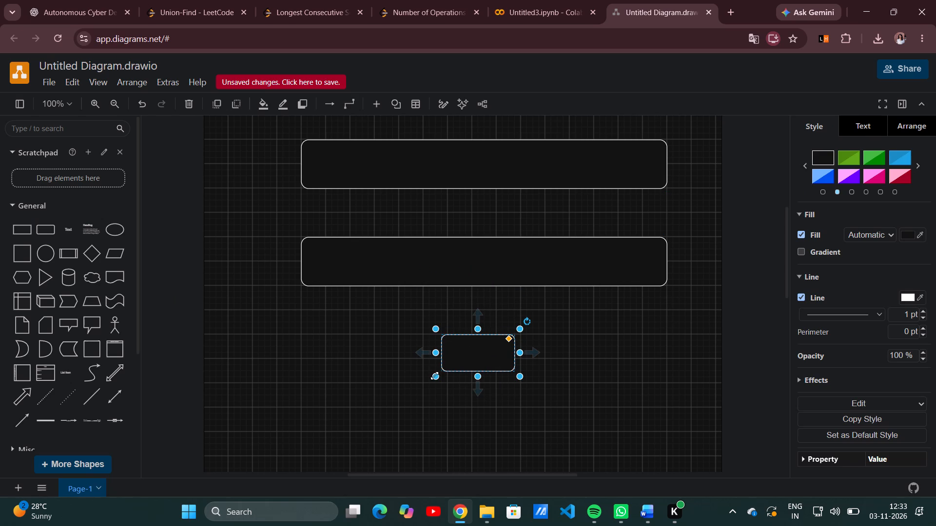
drag(434, 376, 295, 388)
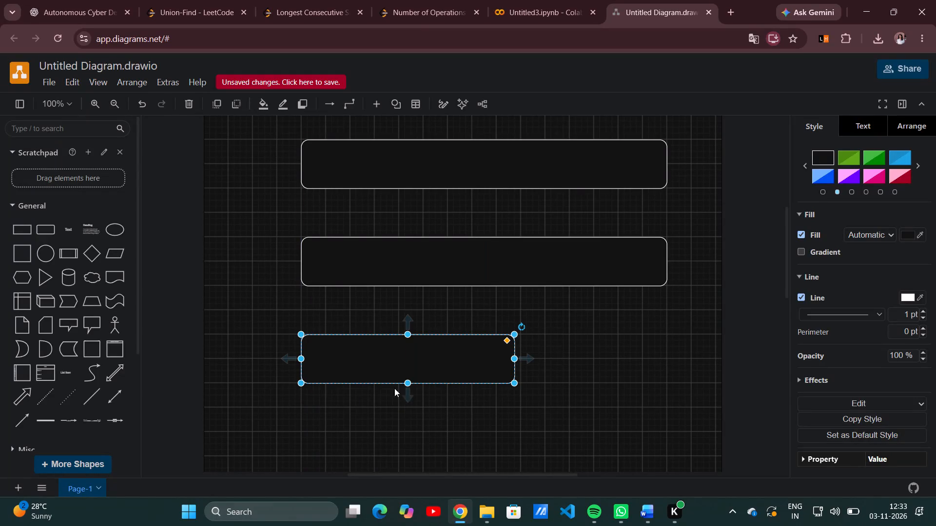
drag(514, 380, 652, 389)
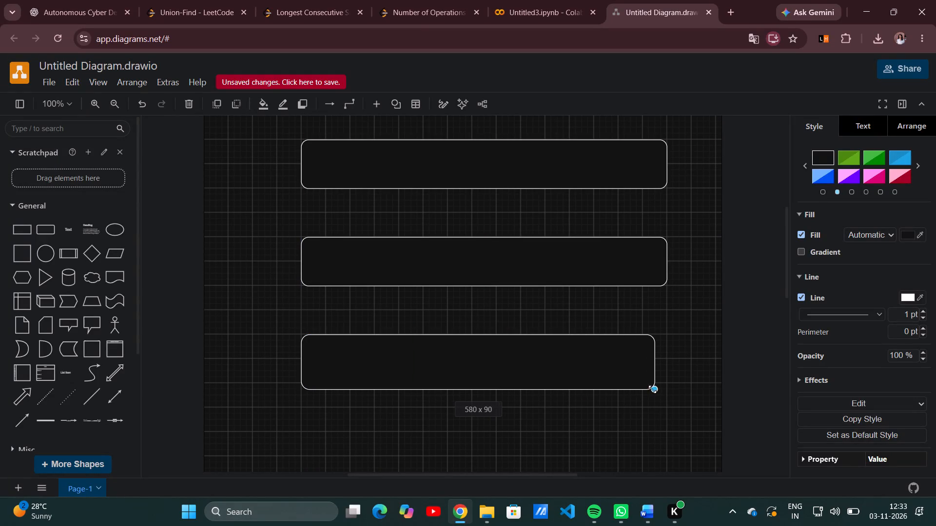
drag(652, 389, 664, 381)
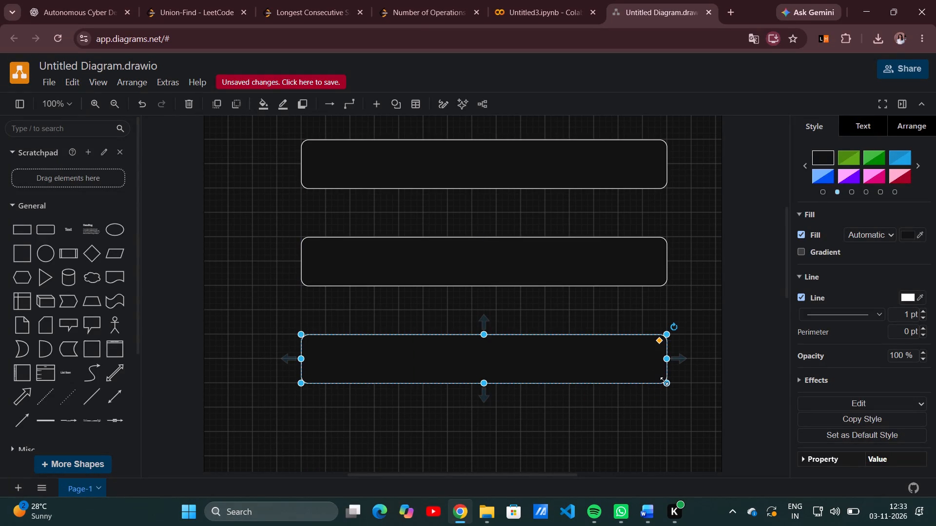
Add a fourth rounded rectangle below the third with equal spacing, aligned with it and resized to about 600 x 80.
scroll(512, 383, down, 2)
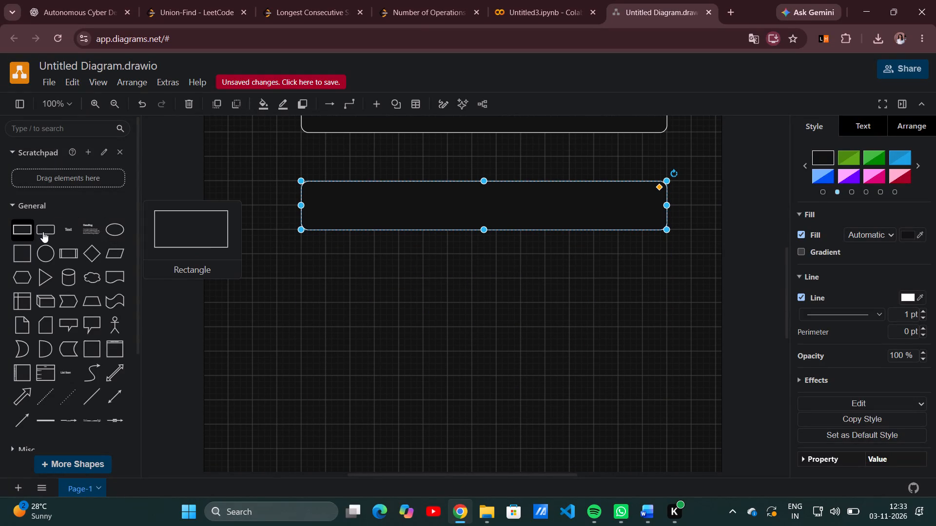
click(43, 232)
drag(478, 294, 496, 307)
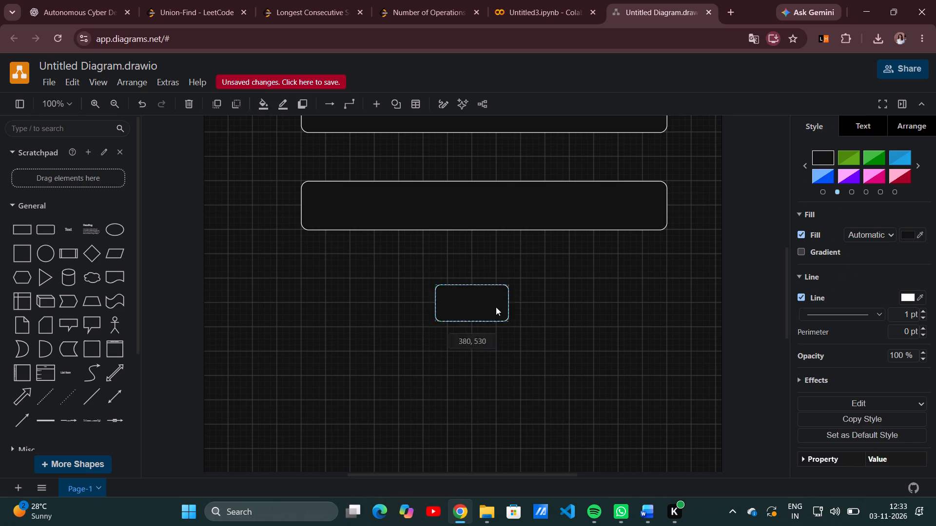
drag(496, 307, 493, 295)
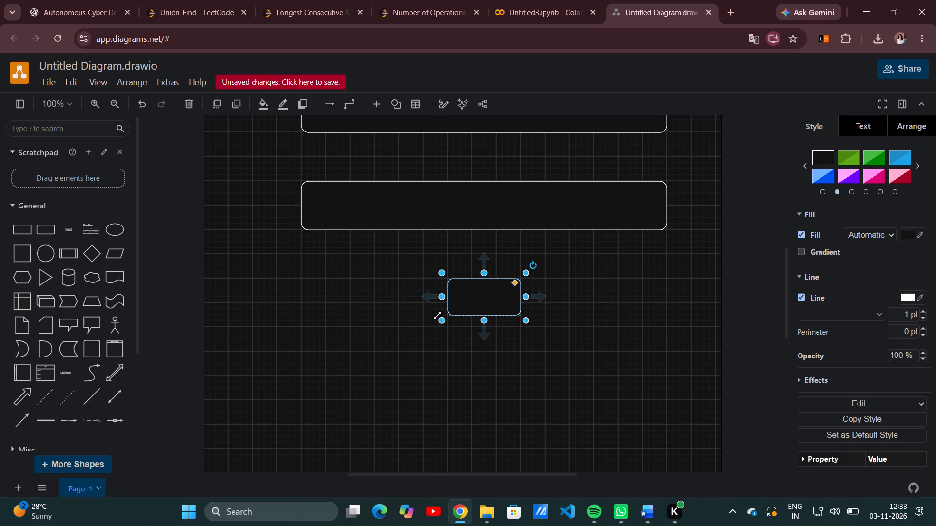
drag(443, 319, 300, 330)
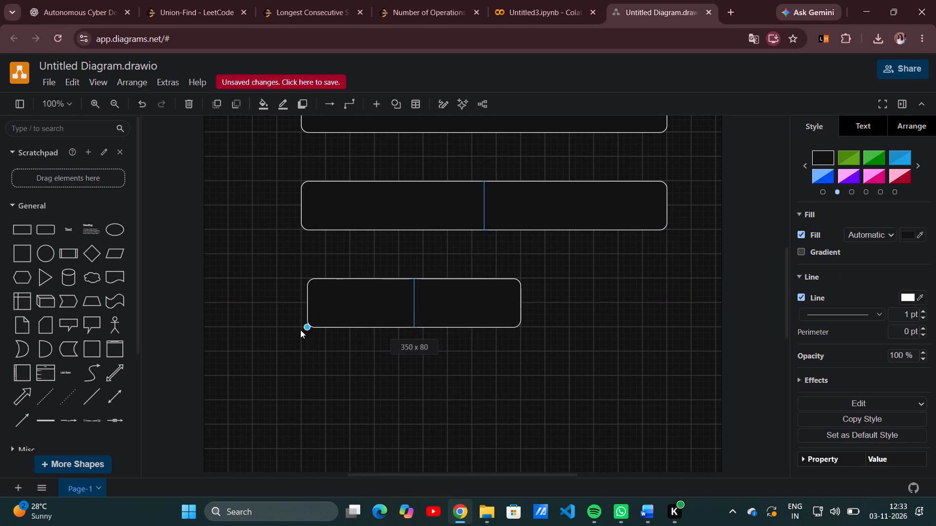
drag(300, 330, 295, 331)
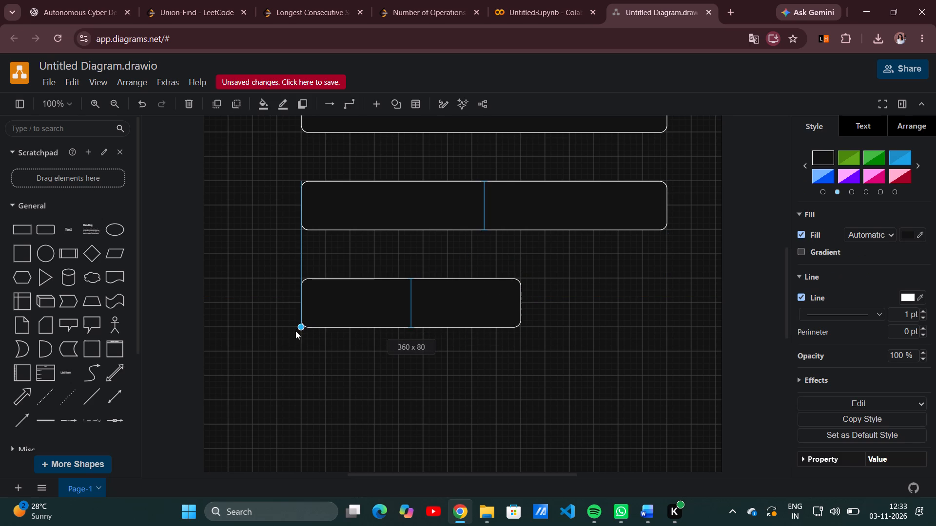
drag(295, 331, 296, 330)
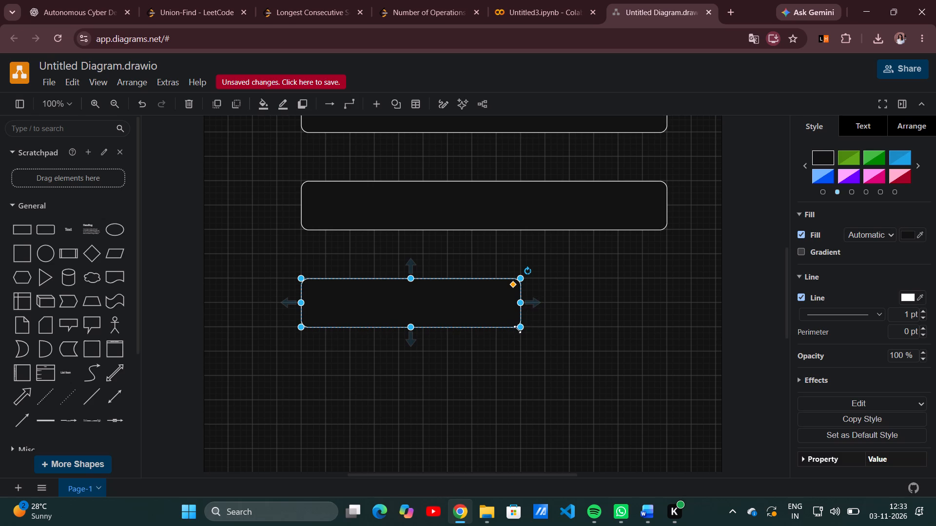
drag(517, 329, 662, 333)
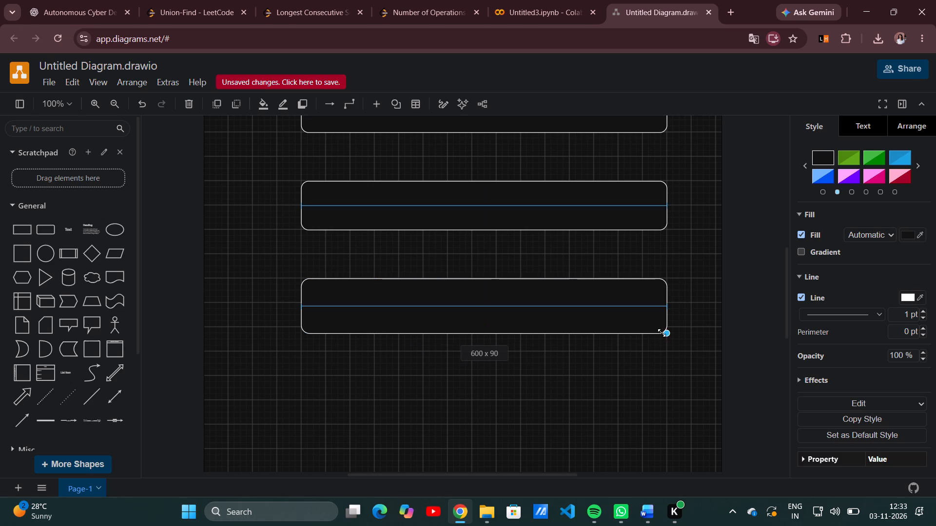
drag(662, 333, 661, 330)
Connect the second box to the third with a straight downward arrow between their centres.
scroll(475, 360, up, 1)
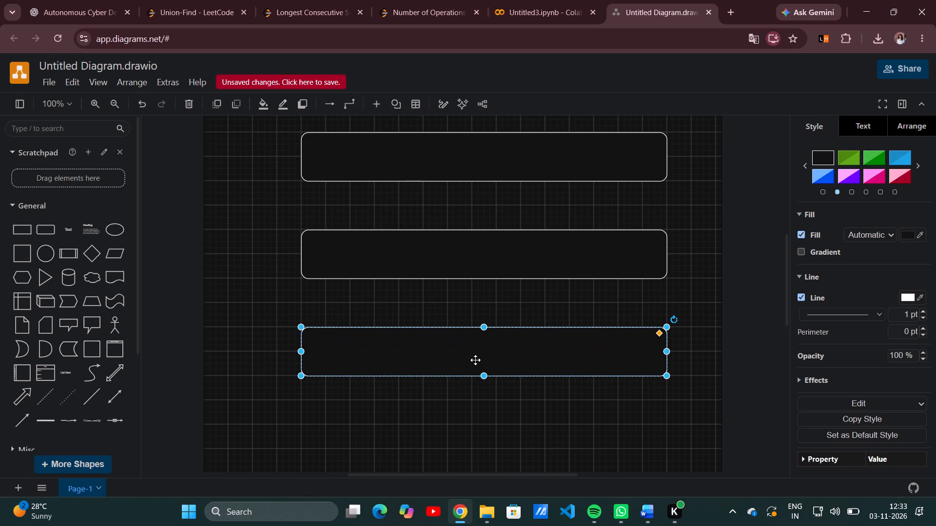
click(26, 422)
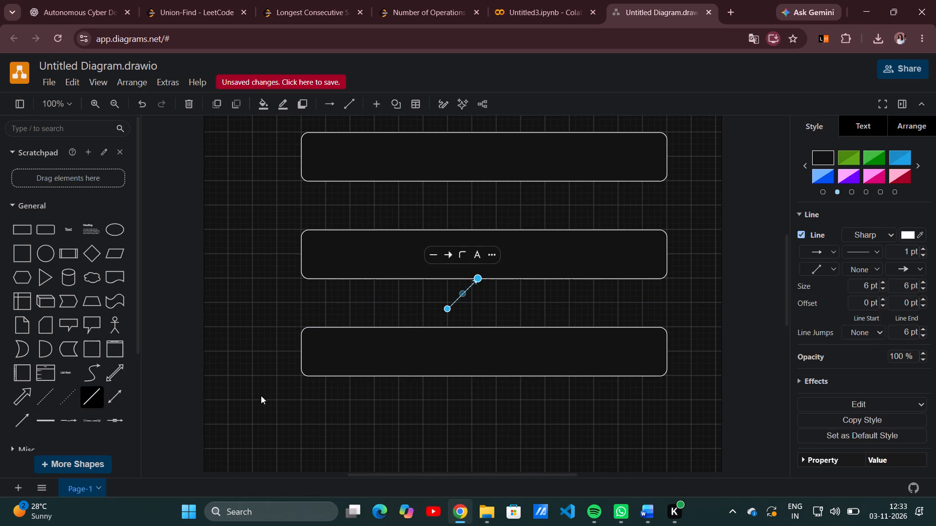
drag(446, 310, 481, 150)
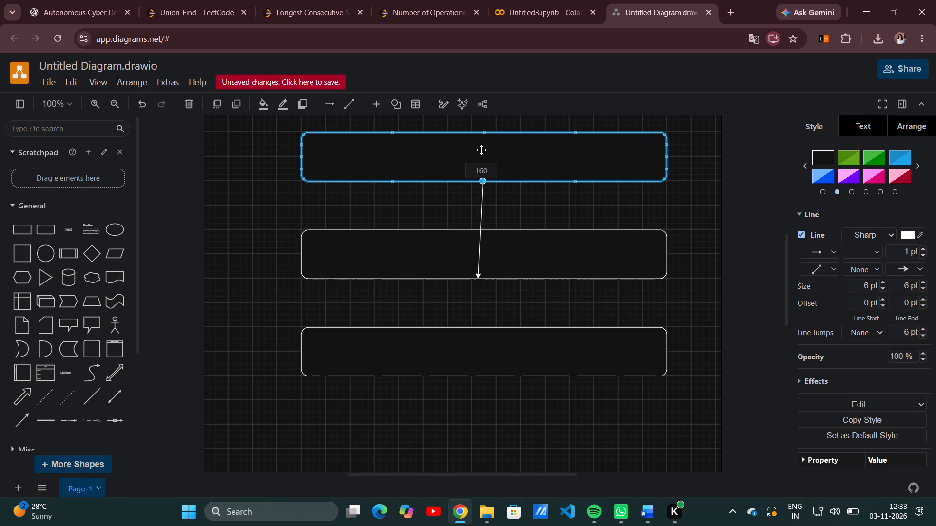
drag(481, 150, 482, 150)
drag(476, 278, 483, 243)
Connect the first box to the second with a straight downward arrow attached at their centres.
scroll(483, 243, up, 1)
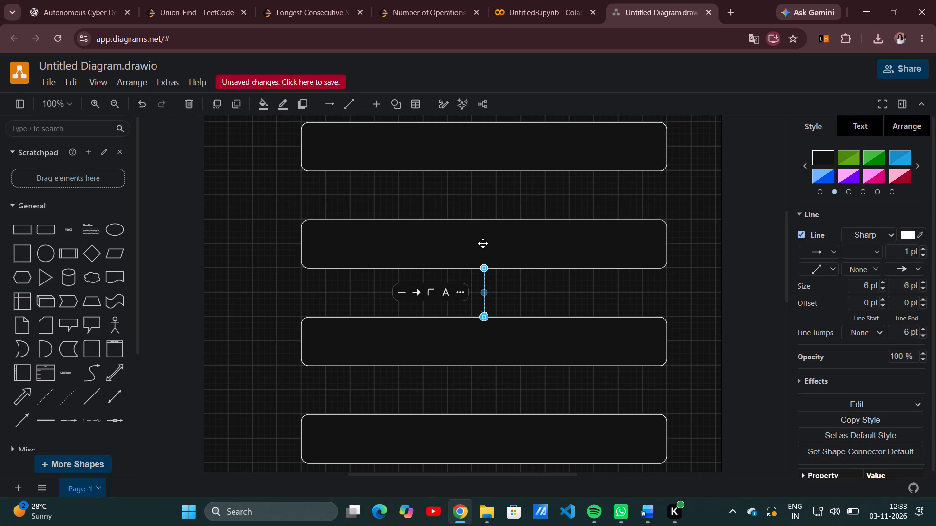
click(17, 421)
drag(448, 306, 490, 171)
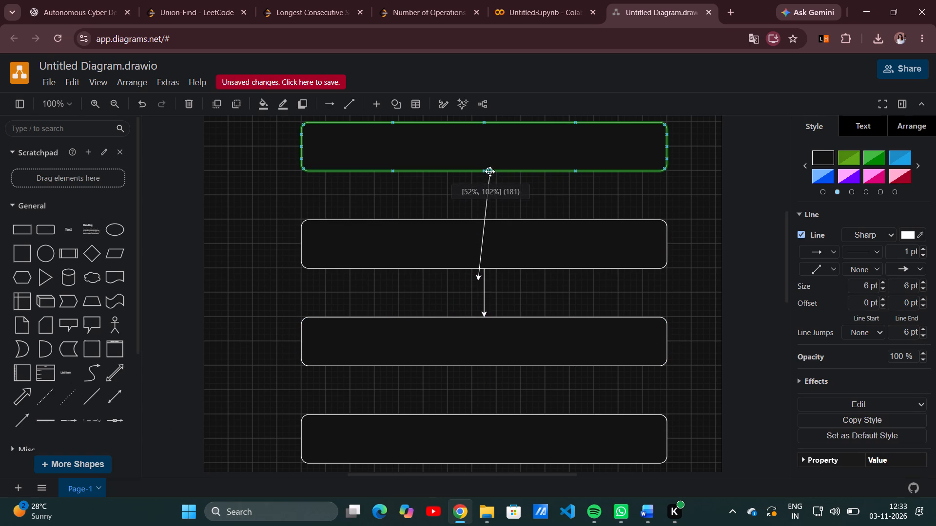
drag(490, 171, 486, 172)
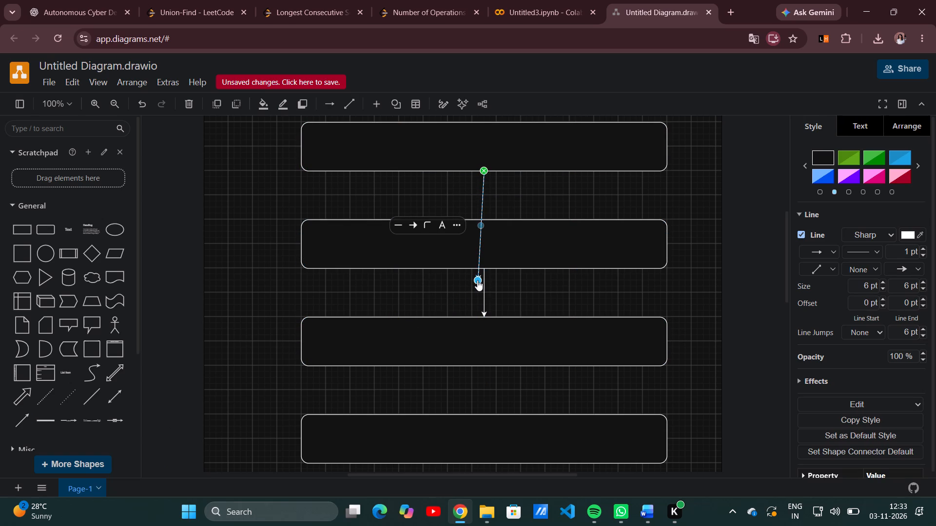
drag(477, 280, 489, 230)
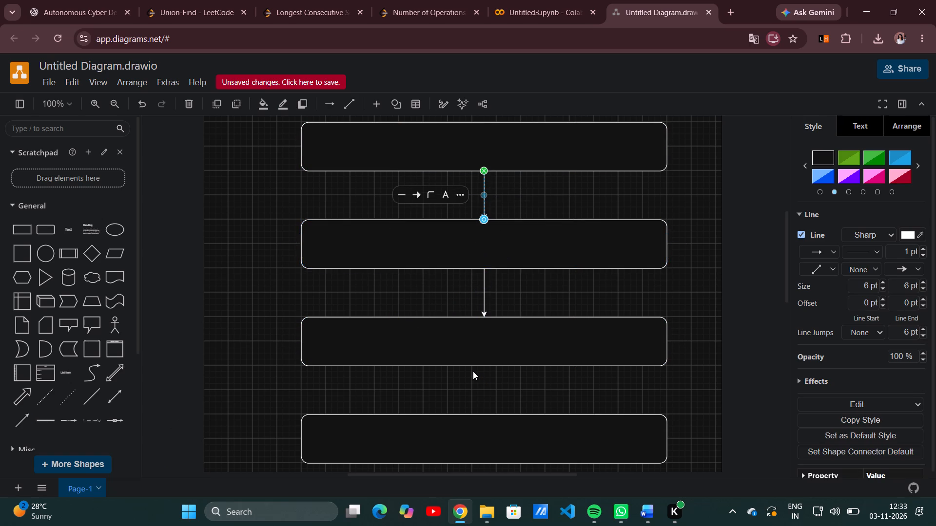
scroll(473, 371, down, 2)
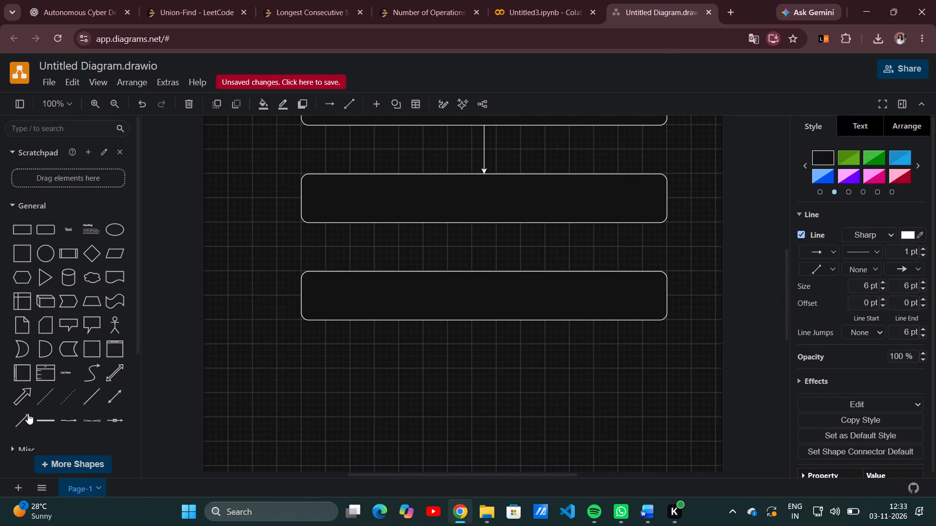
click(27, 414)
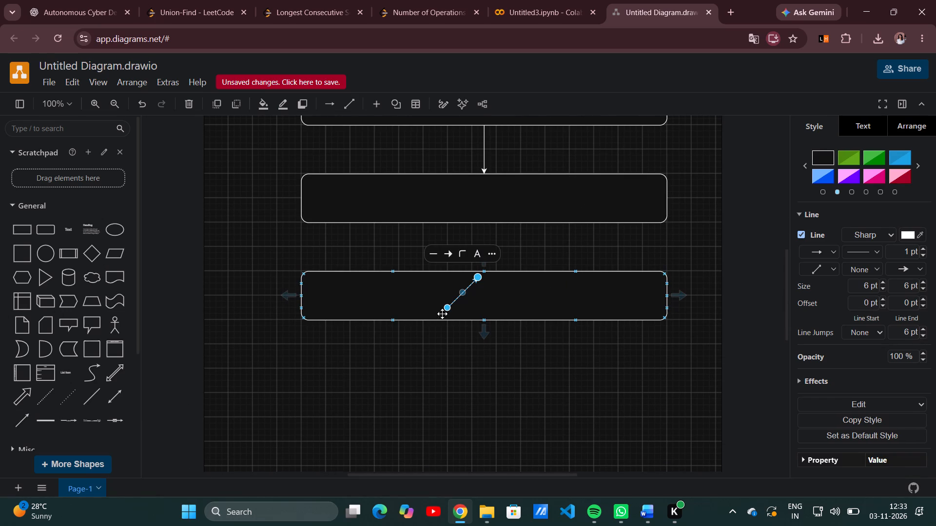
drag(445, 309, 485, 227)
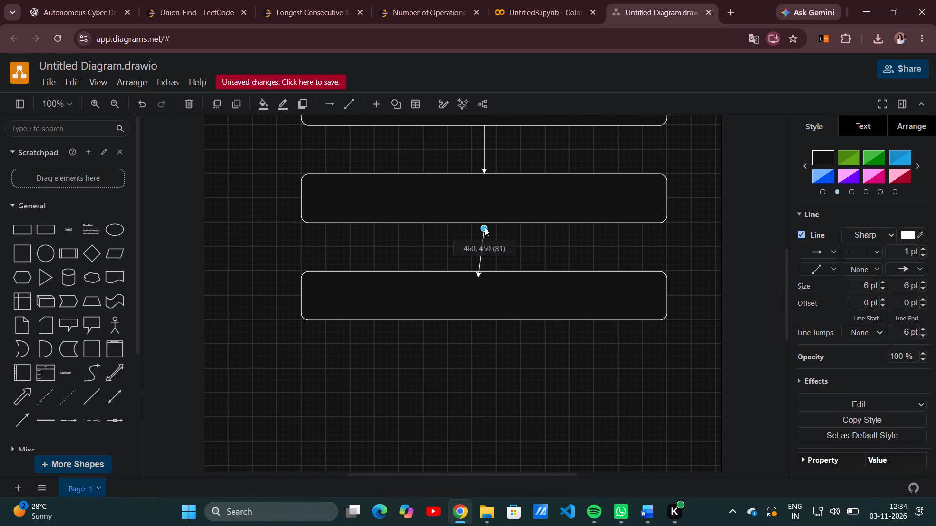
drag(485, 227, 484, 222)
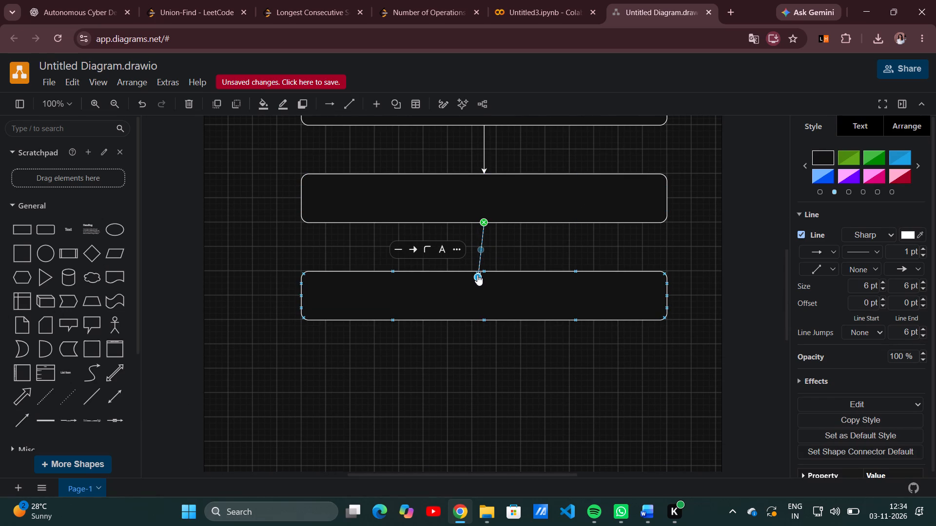
drag(477, 275, 485, 274)
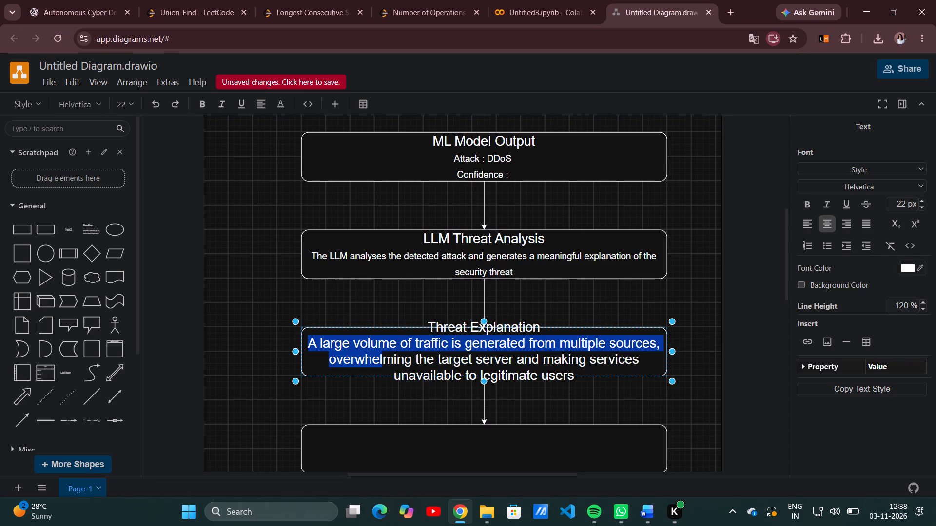
drag(566, 382, 572, 380)
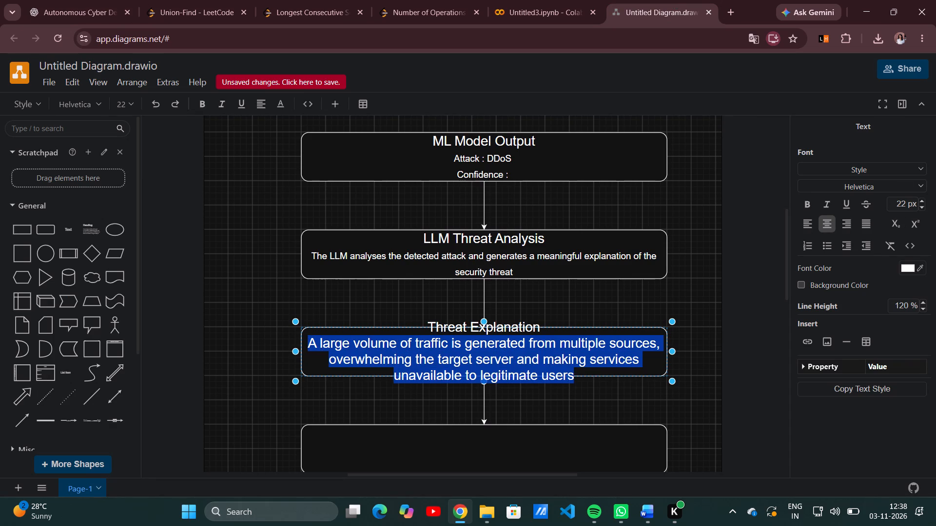
triple_click(924, 208)
triple_click(924, 208)
double_click(924, 208)
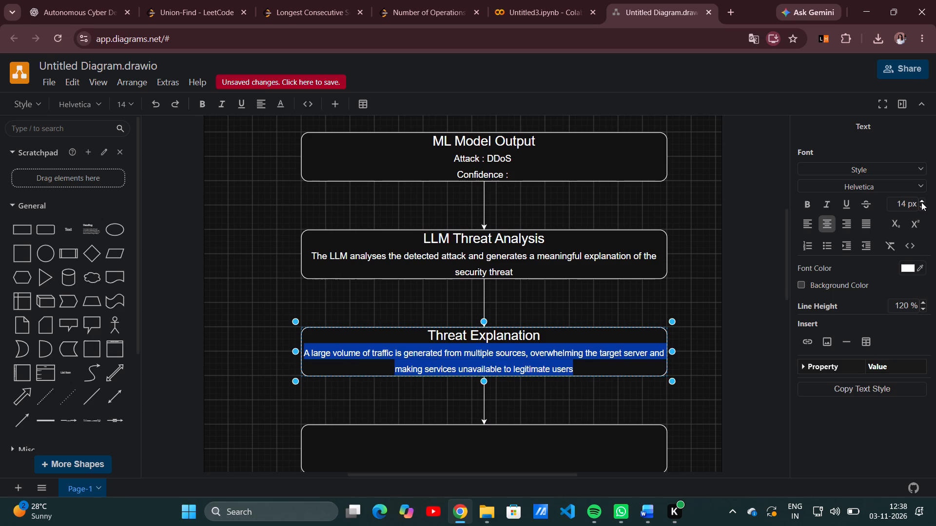
click(921, 201)
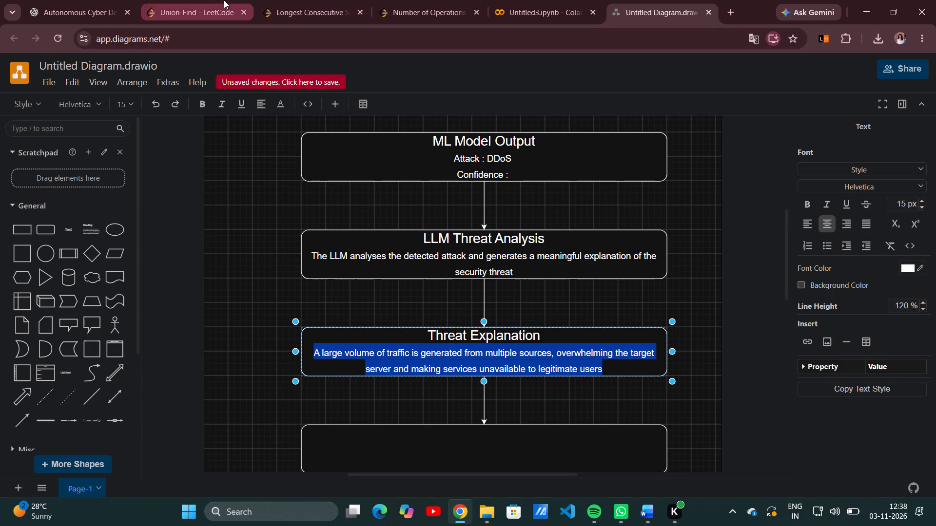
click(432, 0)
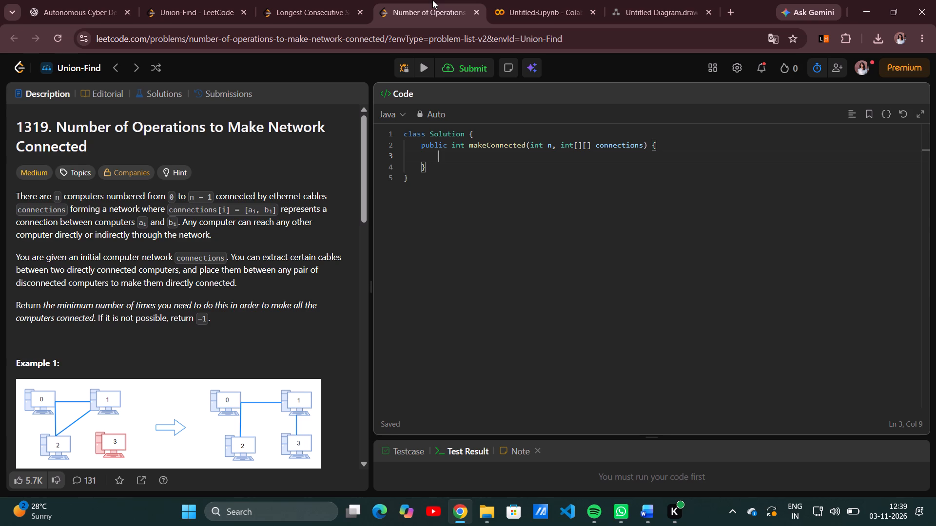
In the draw.io diagram, enlarge the ML Model Output, LLM Threat Analysis and Threat Explanation boxes downward to 600 x 100 each.
click(627, 10)
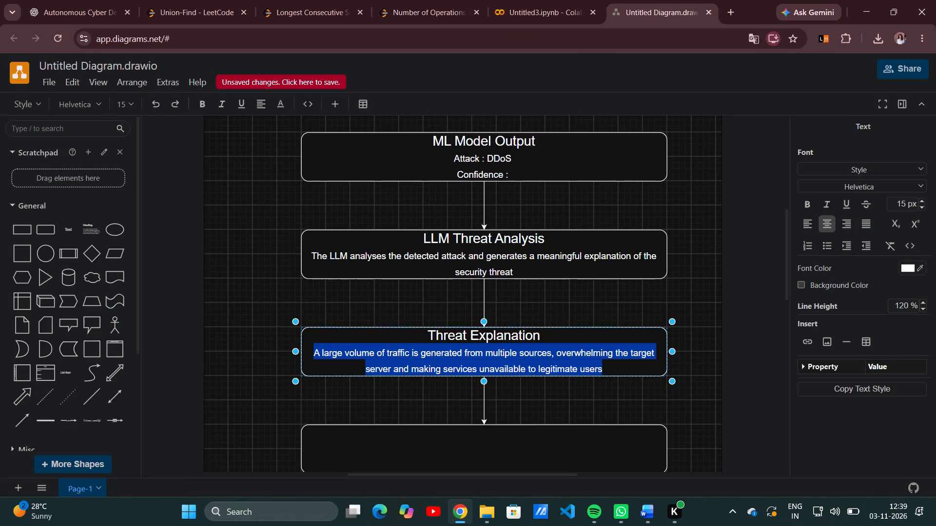
click(577, 346)
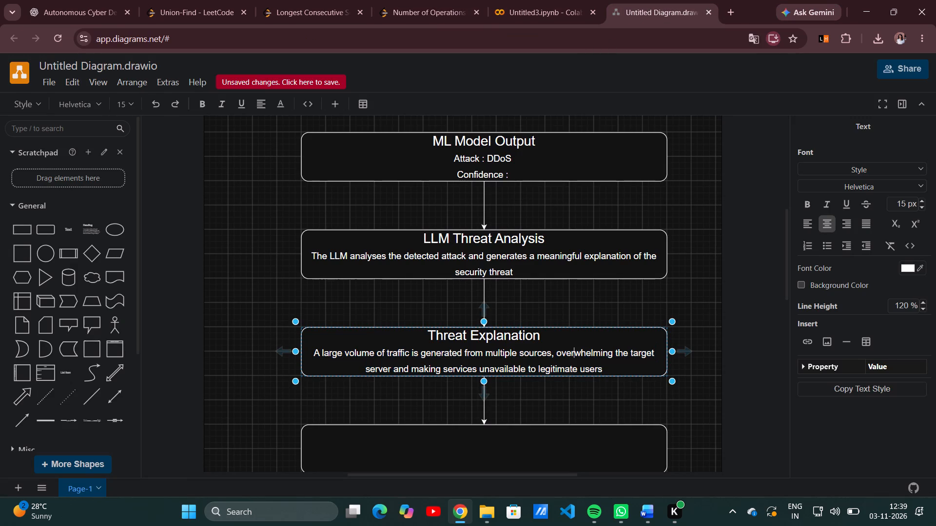
click(544, 167)
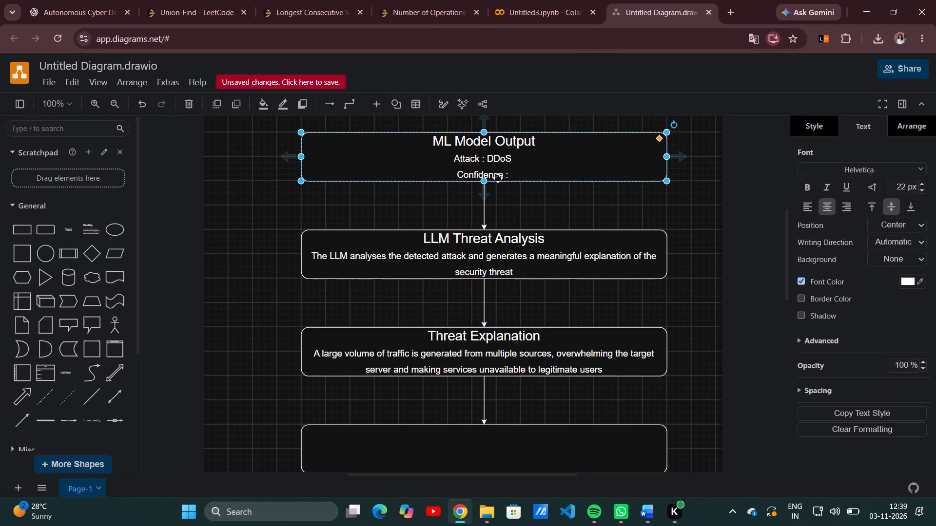
drag(481, 180, 482, 195)
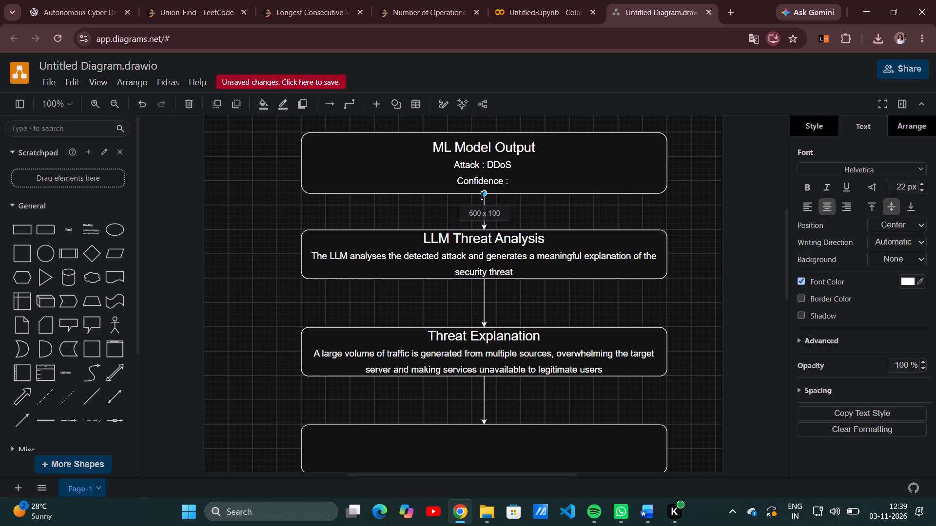
drag(482, 195, 482, 195)
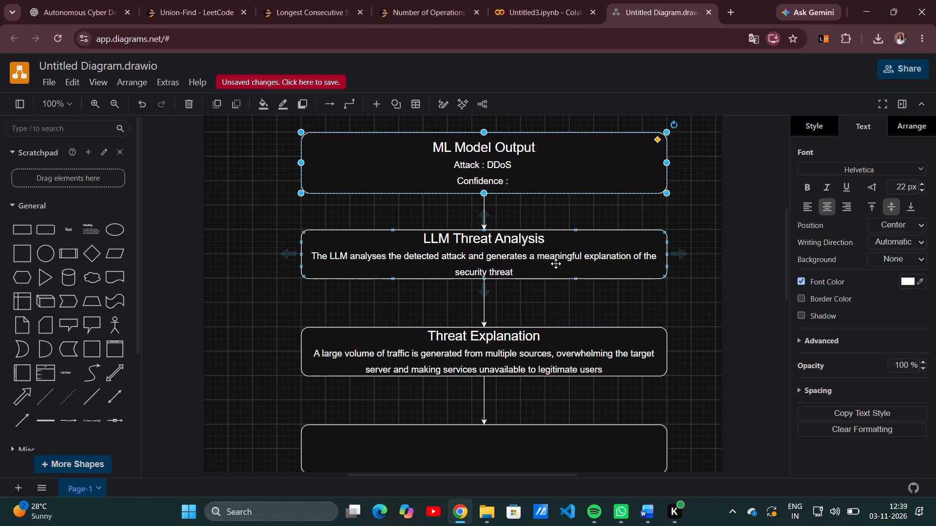
click(556, 263)
drag(485, 278, 486, 288)
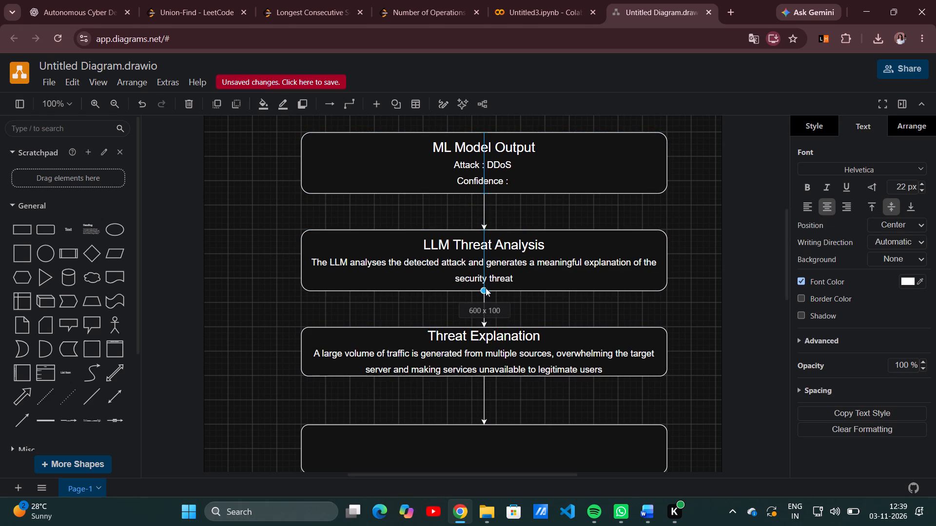
drag(486, 288, 485, 287)
click(496, 351)
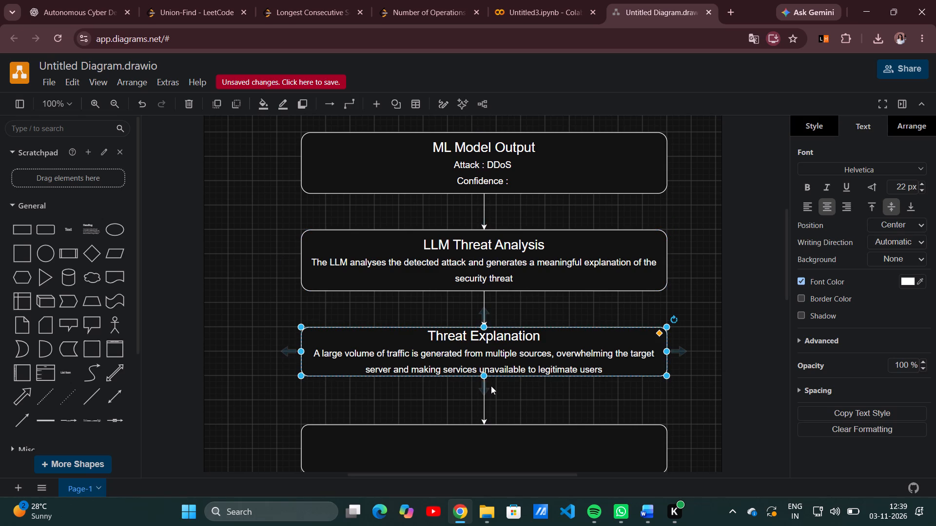
drag(483, 376, 485, 388)
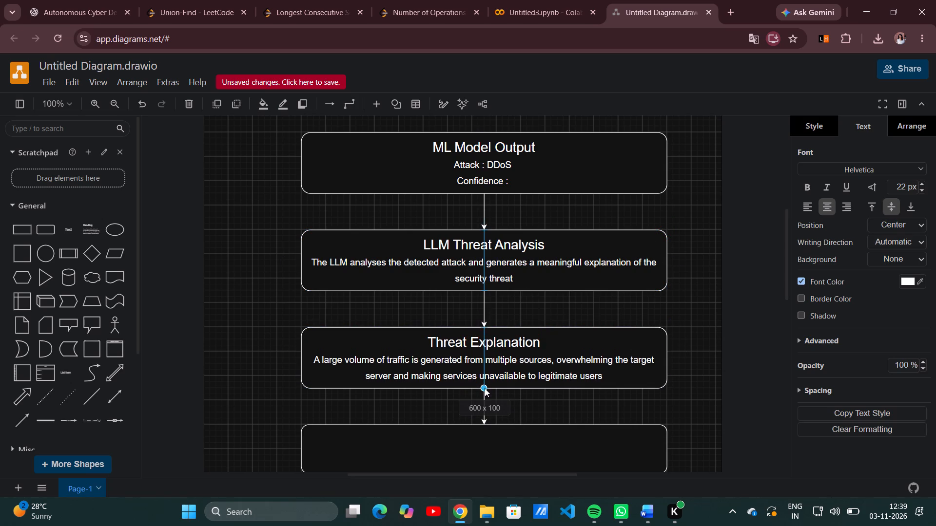
drag(485, 388, 485, 388)
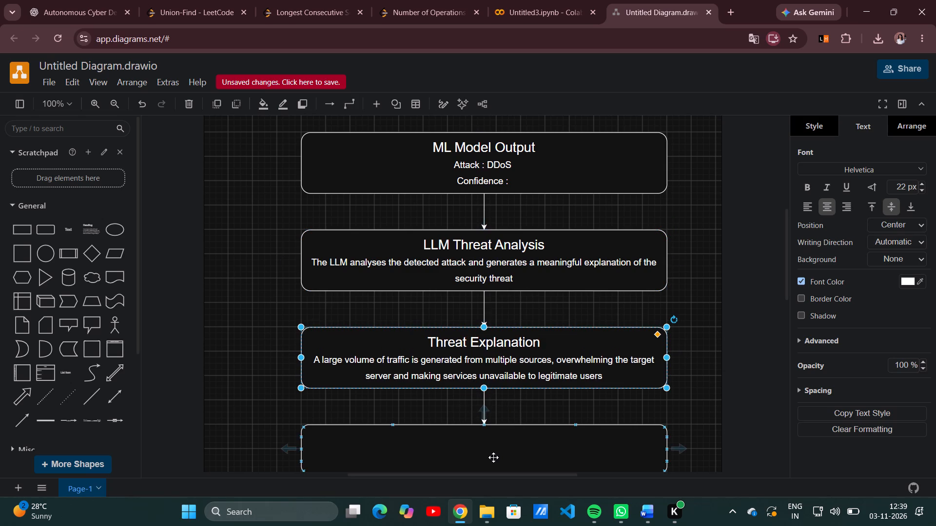
Extend the empty fourth box below Threat Explanation downward to 600 x 100.
scroll(493, 457, down, 1)
click(474, 363)
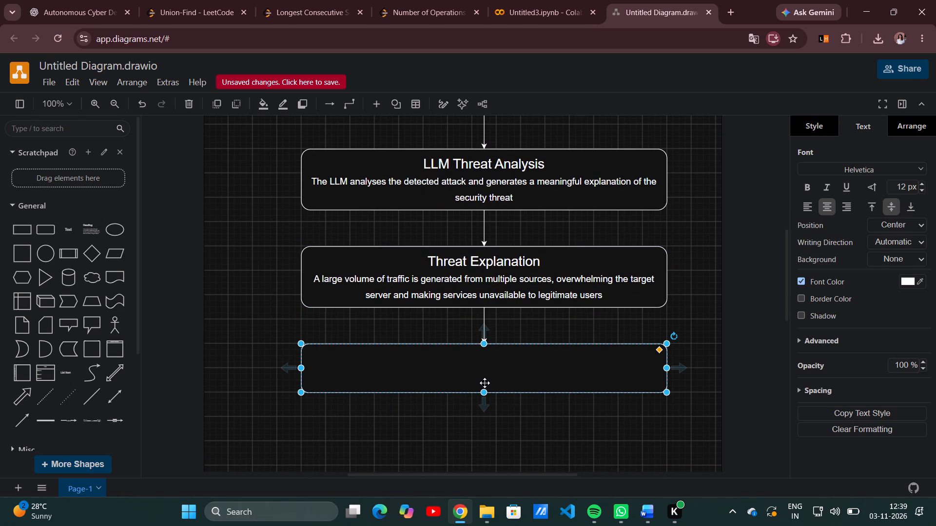
drag(484, 390, 486, 400)
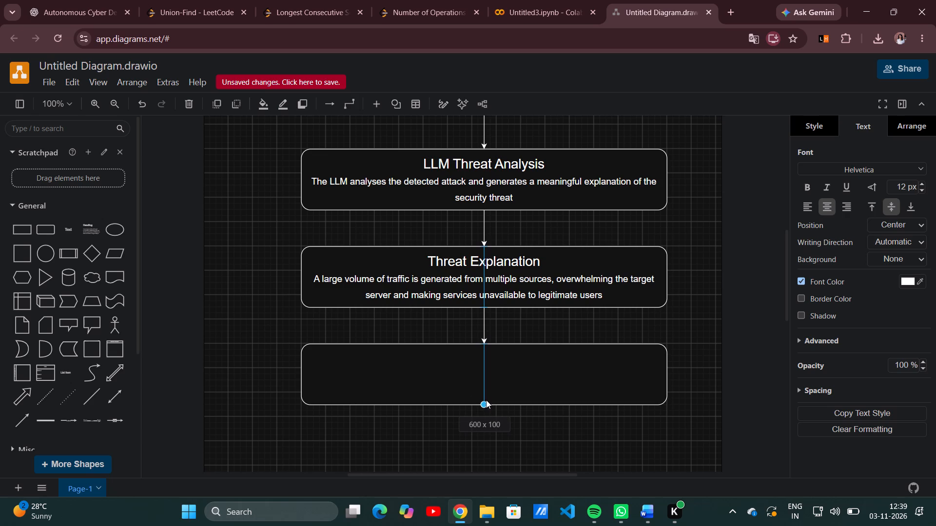
drag(486, 400, 487, 401)
click(448, 376)
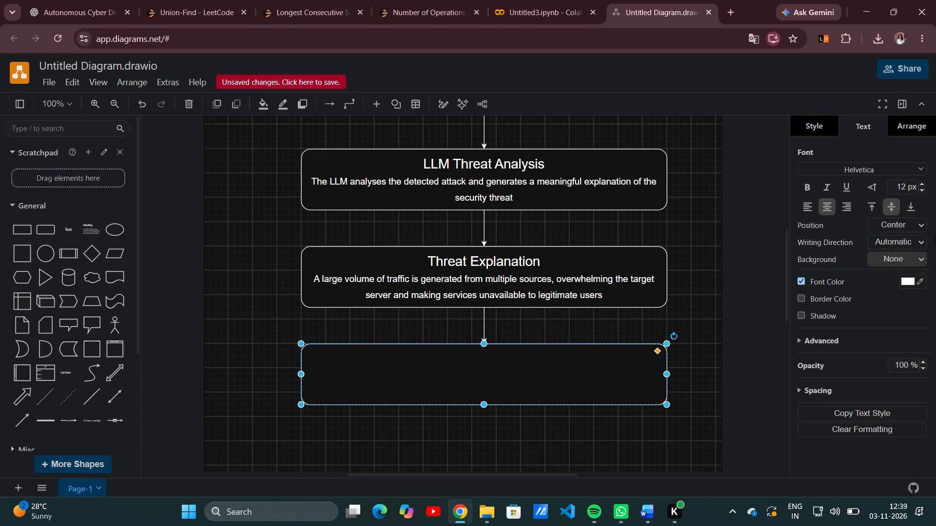
triple_click(922, 182)
click(922, 182)
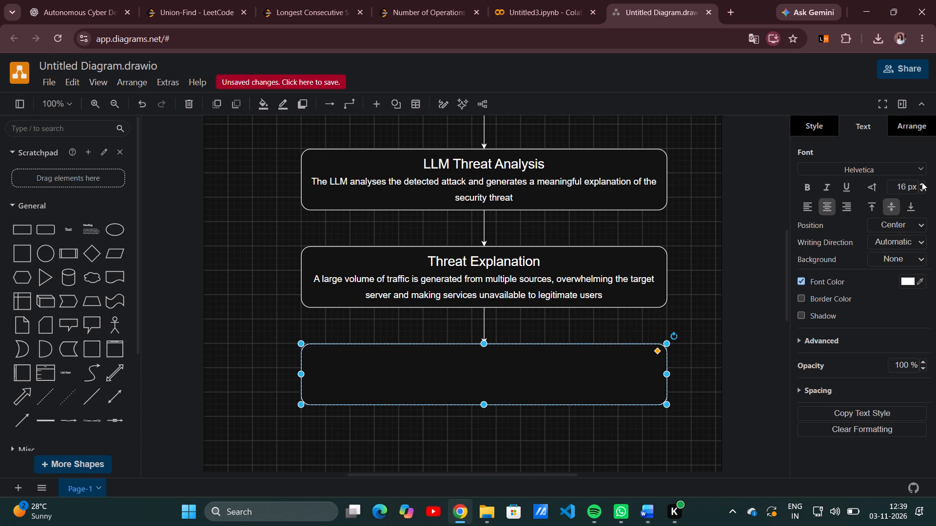
triple_click(922, 182)
double_click(922, 182)
click(922, 182)
click(100, 12)
scroll(411, 243, down, 1)
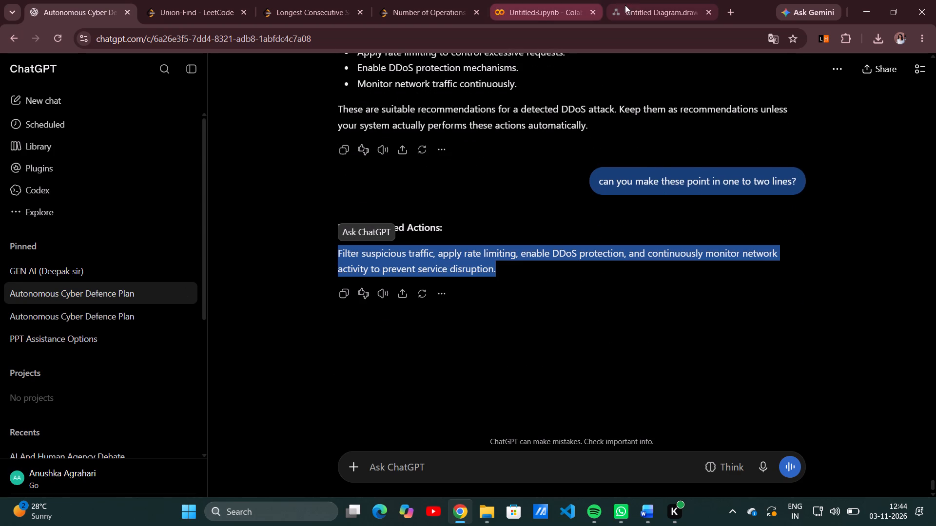
Switch to draw.io and replace the four bullets under the Recommended Action heading with the copied sentence on its own line.
click(633, 6)
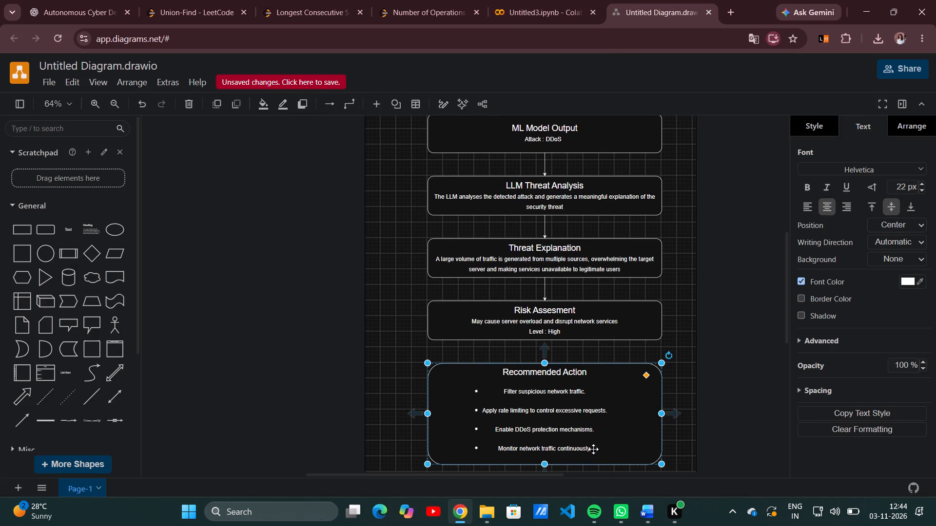
click(588, 450)
double_click(588, 450)
drag(592, 454, 511, 413)
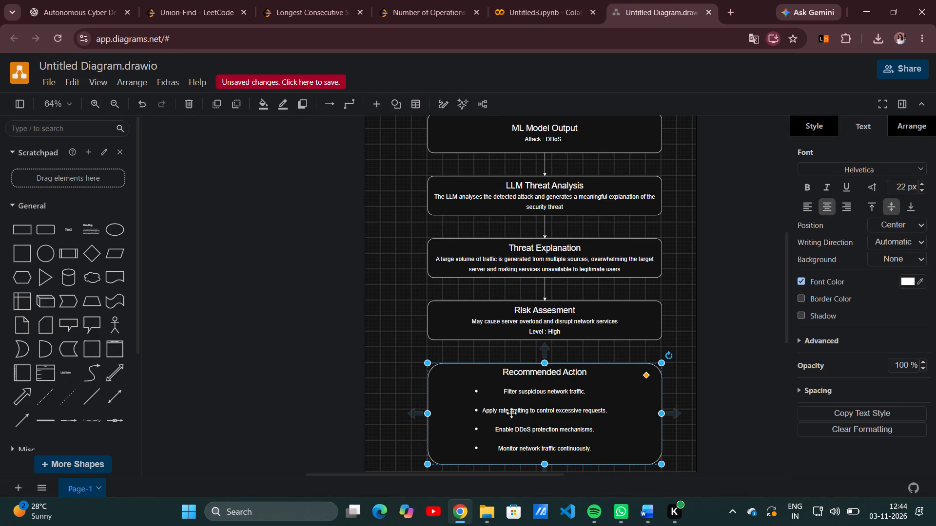
drag(511, 413, 504, 391)
click(504, 391)
double_click(504, 391)
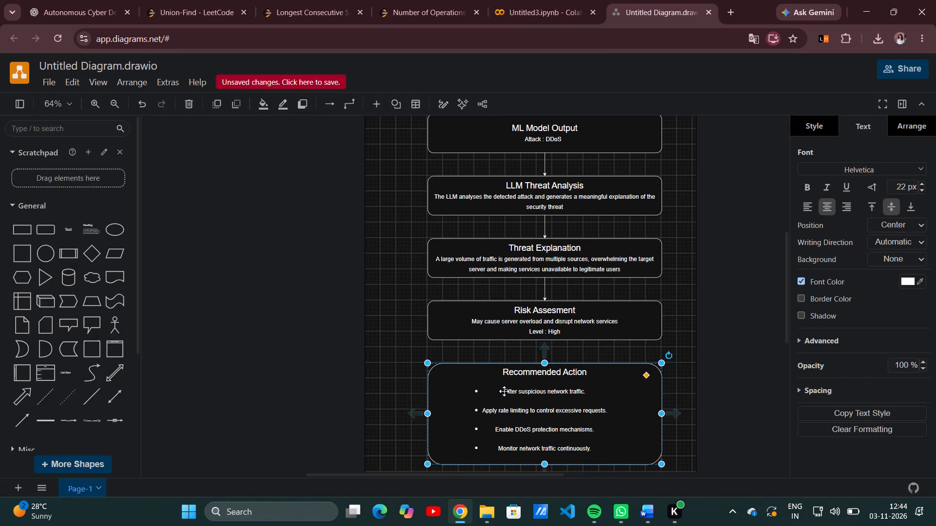
click(504, 391)
drag(504, 391, 519, 422)
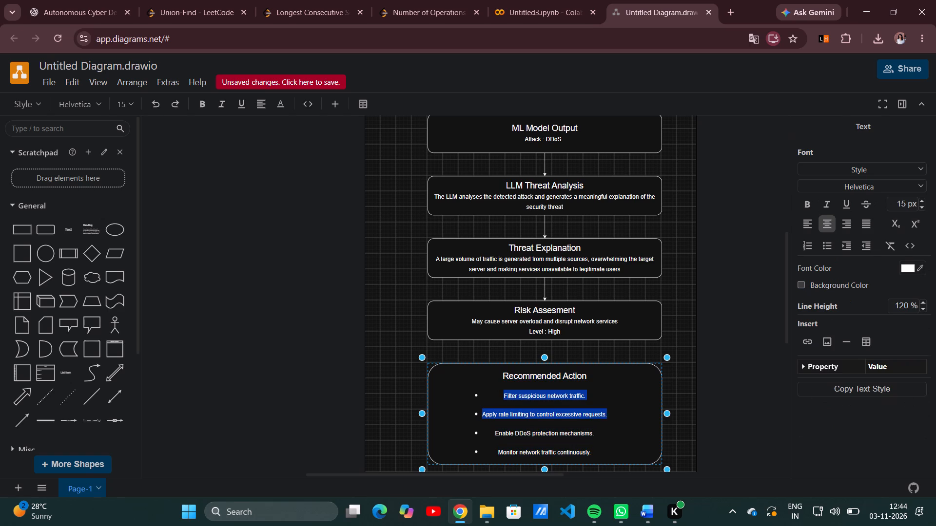
drag(519, 422, 595, 456)
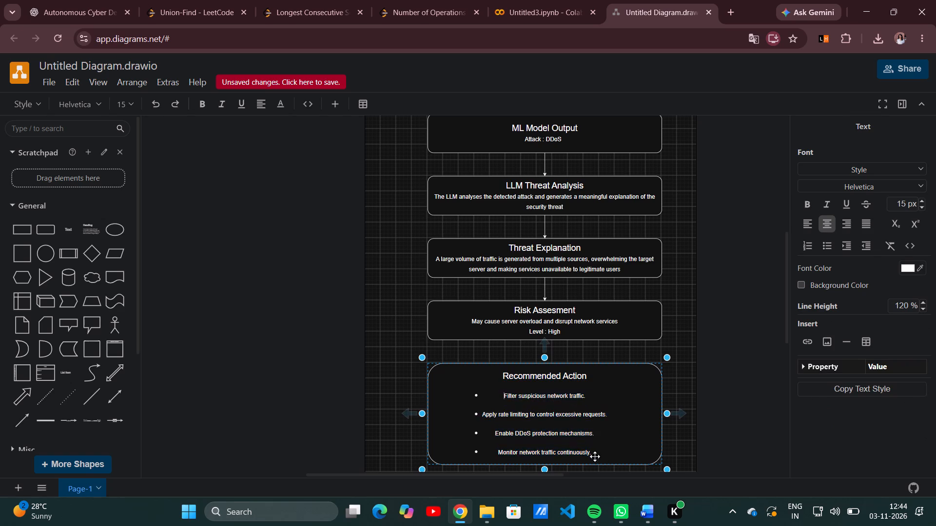
drag(595, 456, 595, 456)
key(BackSpace)
key(BackSpace)
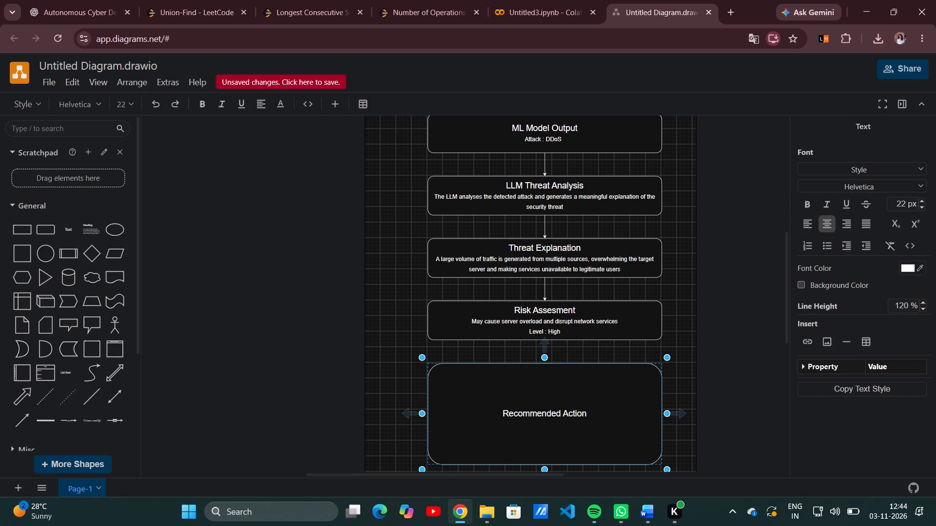
key(Return)
key(ctrl+v)
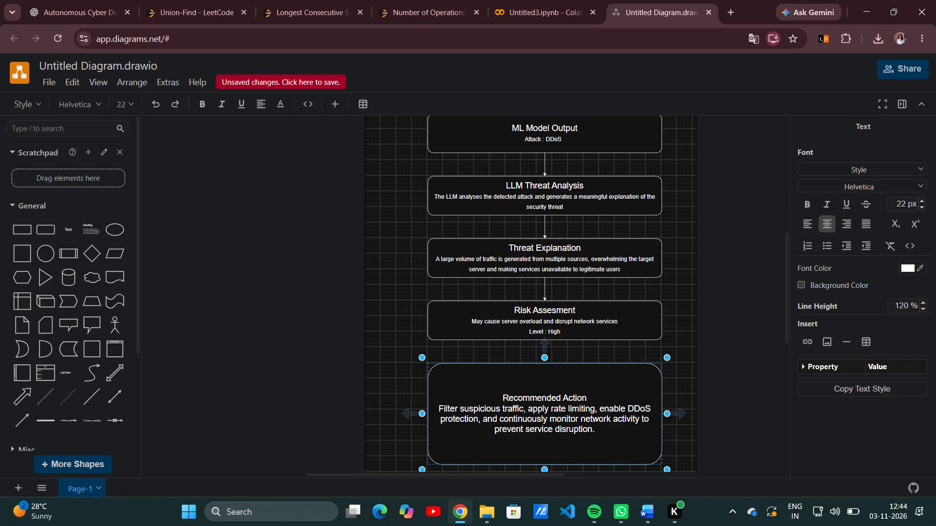
Set the font size of the sentence under the Recommended Action heading to 15 px.
drag(595, 432, 472, 415)
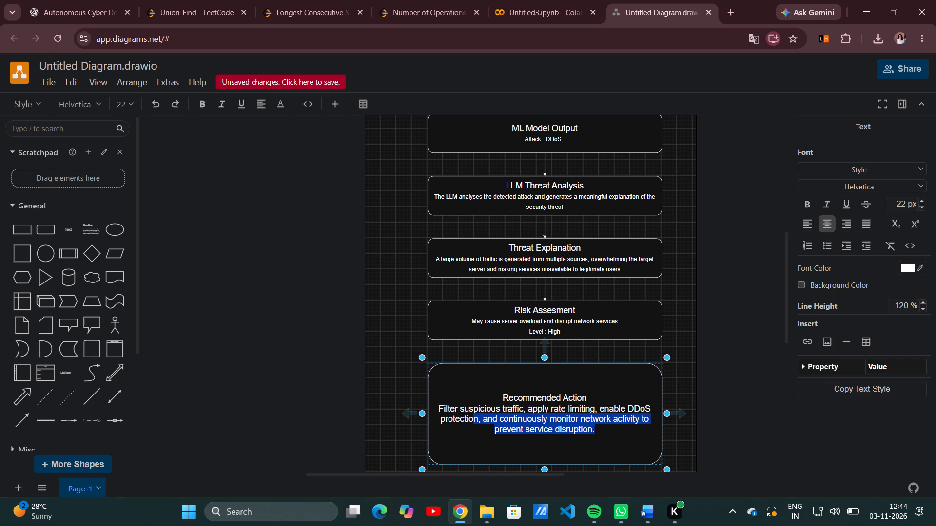
drag(472, 415, 437, 407)
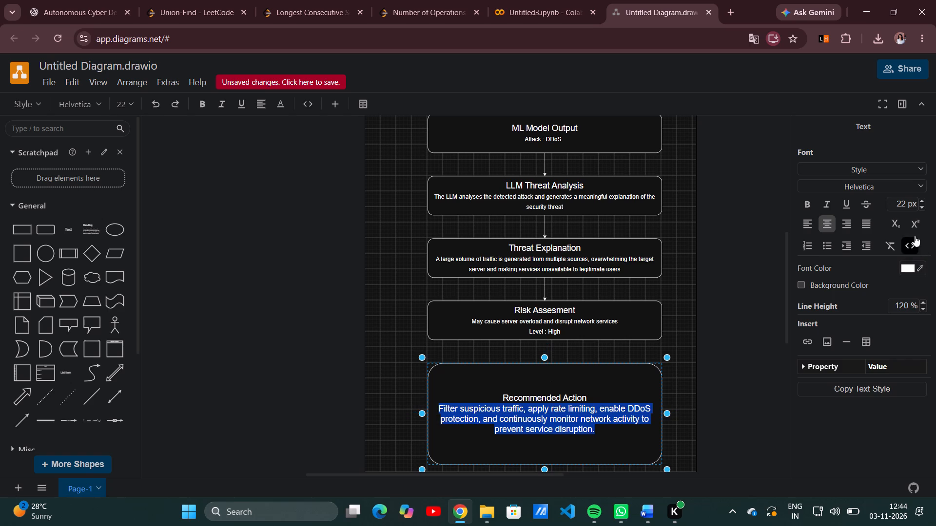
triple_click(919, 204)
triple_click(919, 204)
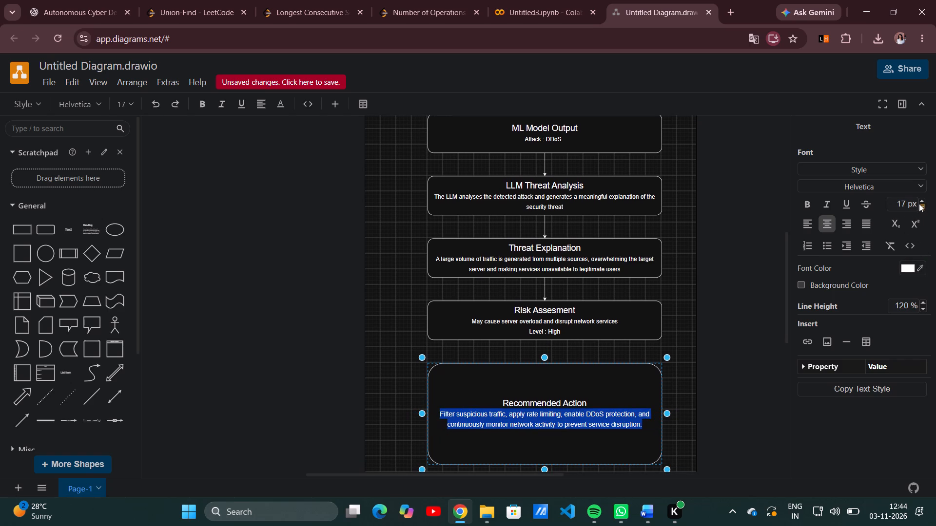
click(919, 204)
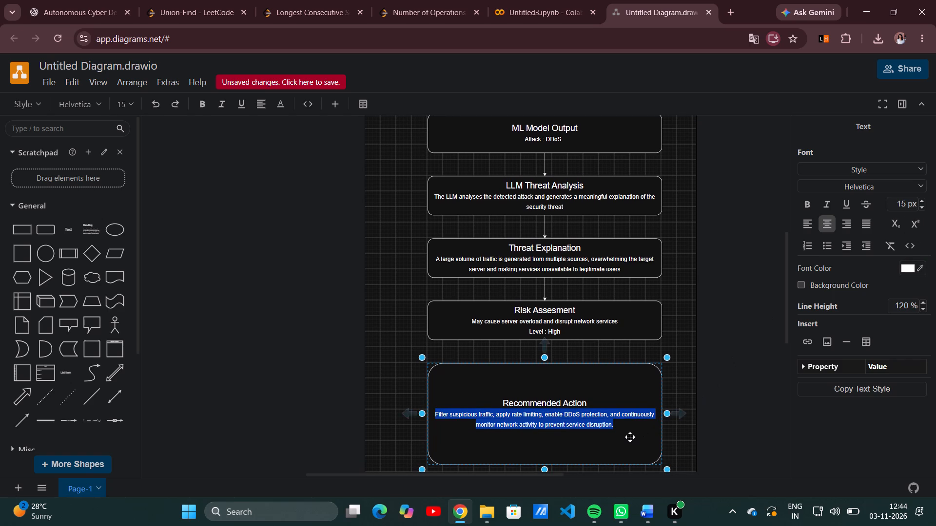
click(630, 437)
Shrink the Recommended Action box from its bottom edge to 600 x 100.
drag(545, 463, 544, 435)
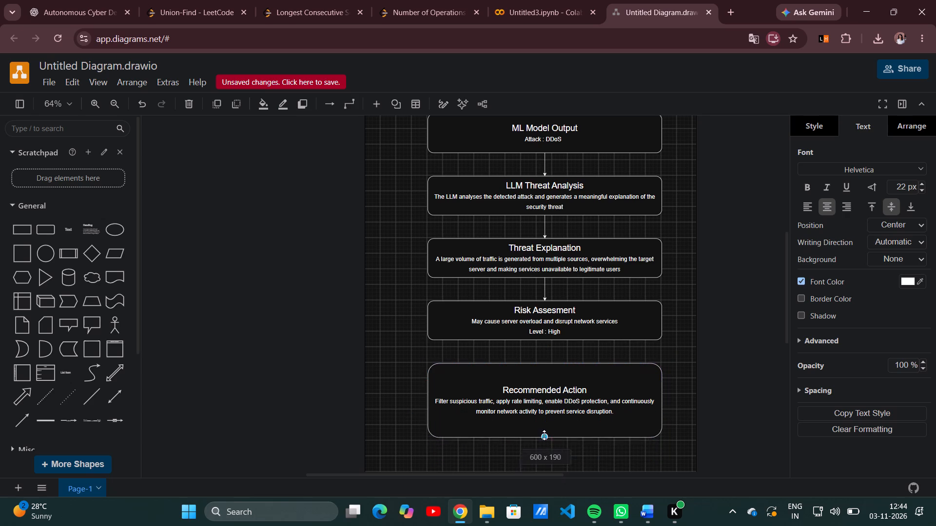
drag(544, 435, 548, 403)
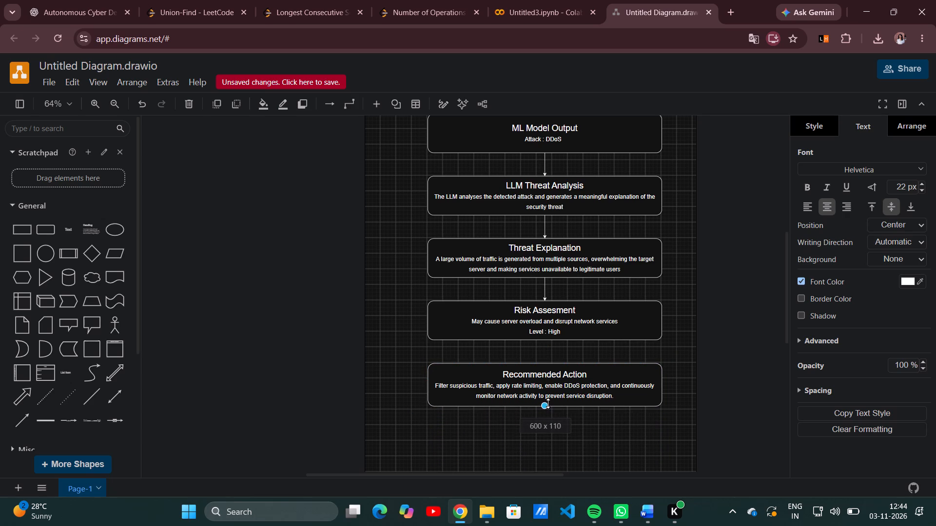
drag(548, 403, 547, 395)
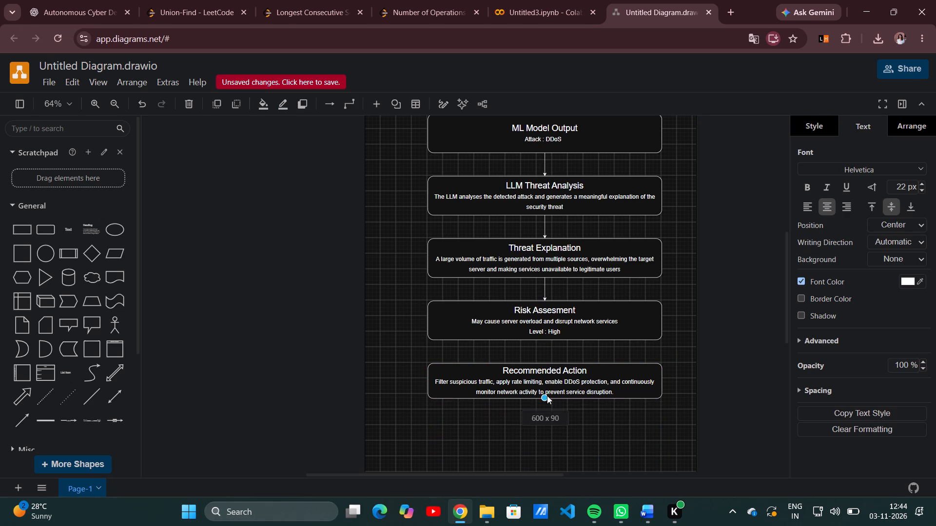
drag(547, 395, 547, 401)
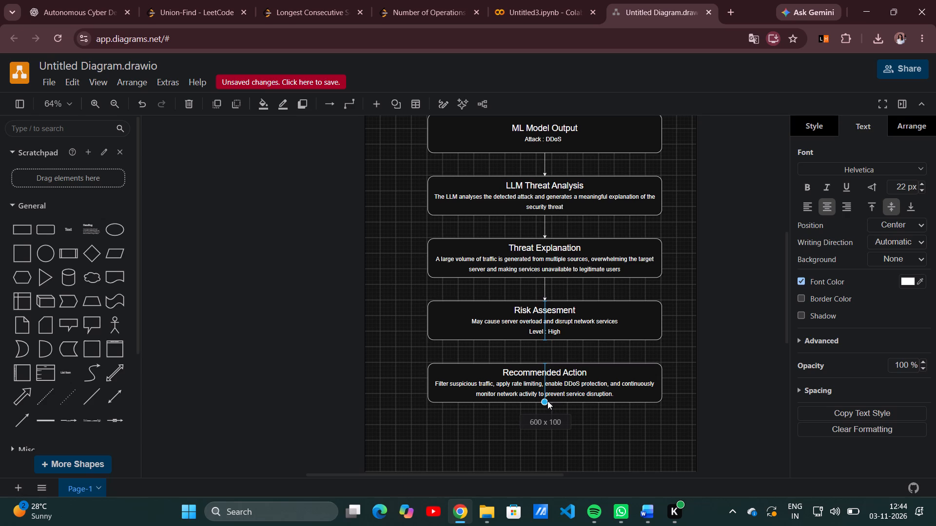
drag(547, 401, 547, 401)
click(569, 431)
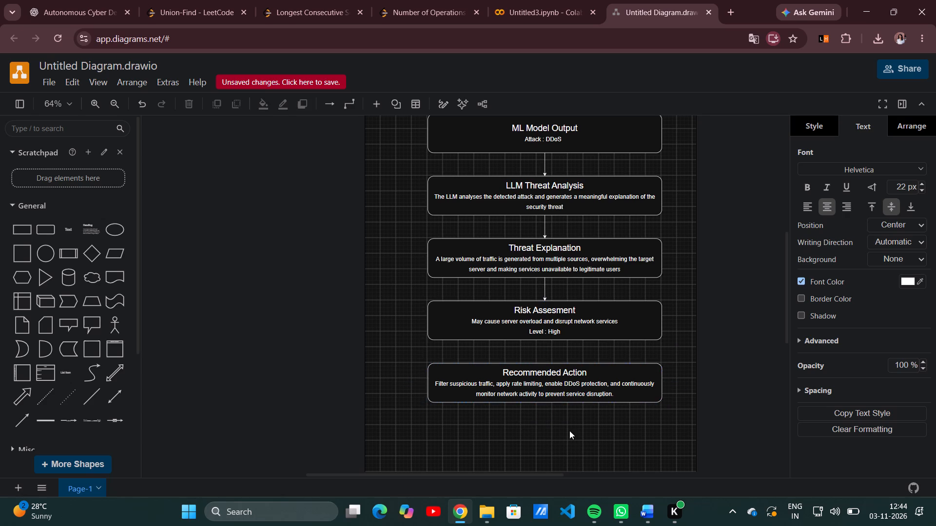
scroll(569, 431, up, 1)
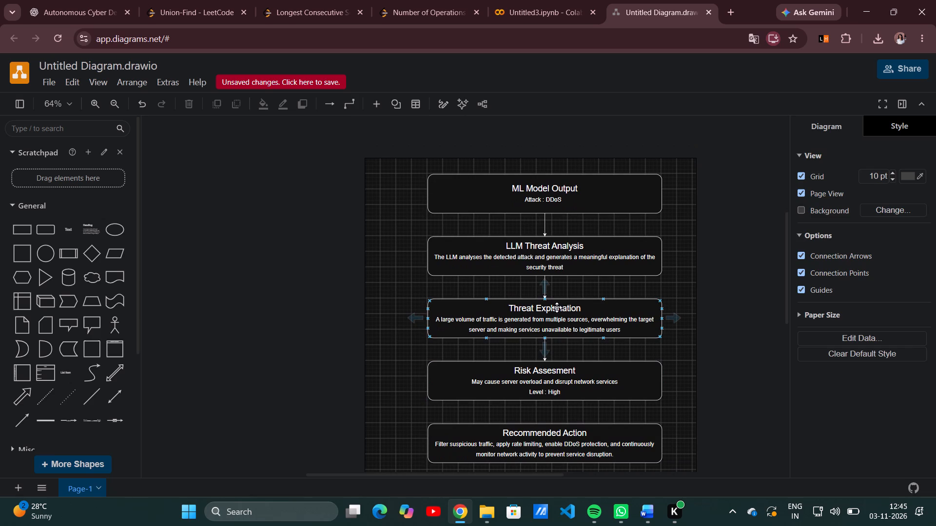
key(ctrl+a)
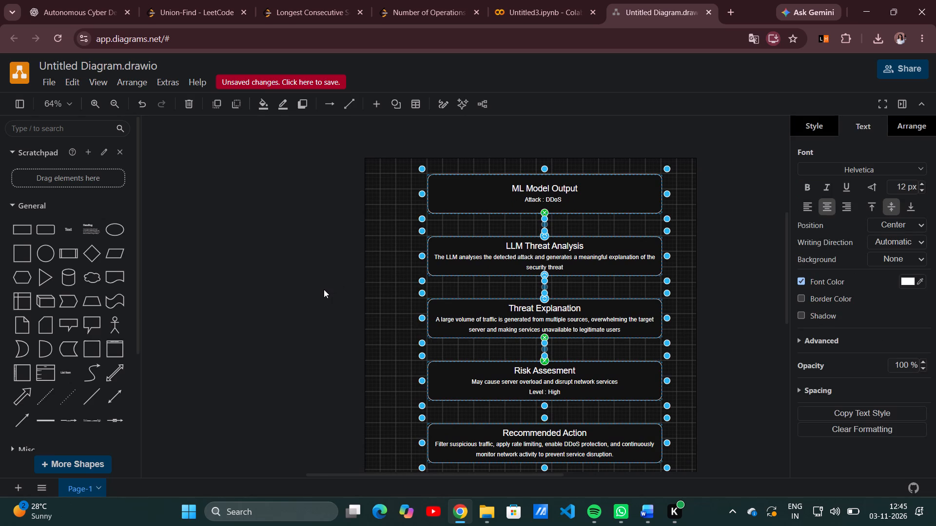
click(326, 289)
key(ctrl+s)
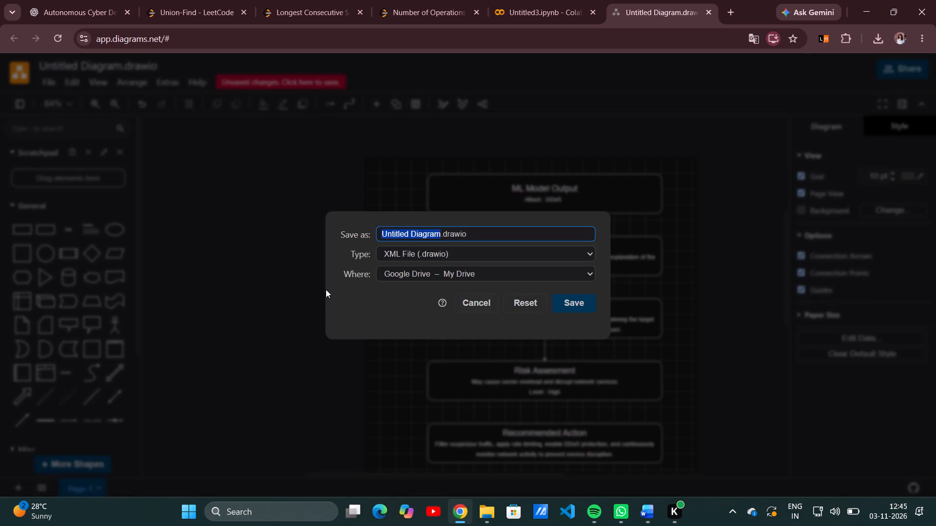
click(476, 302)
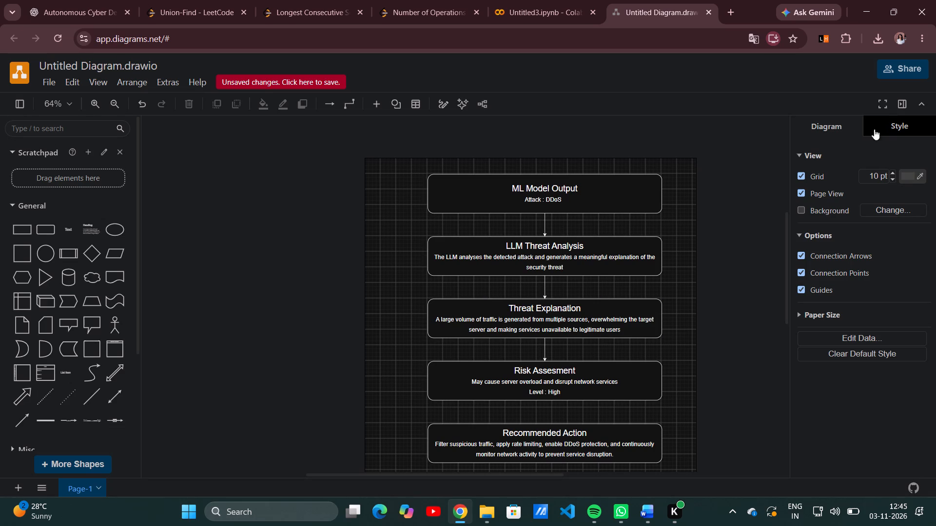
Apply the pink-purple gradient style preset to the ML Model Output box.
click(578, 207)
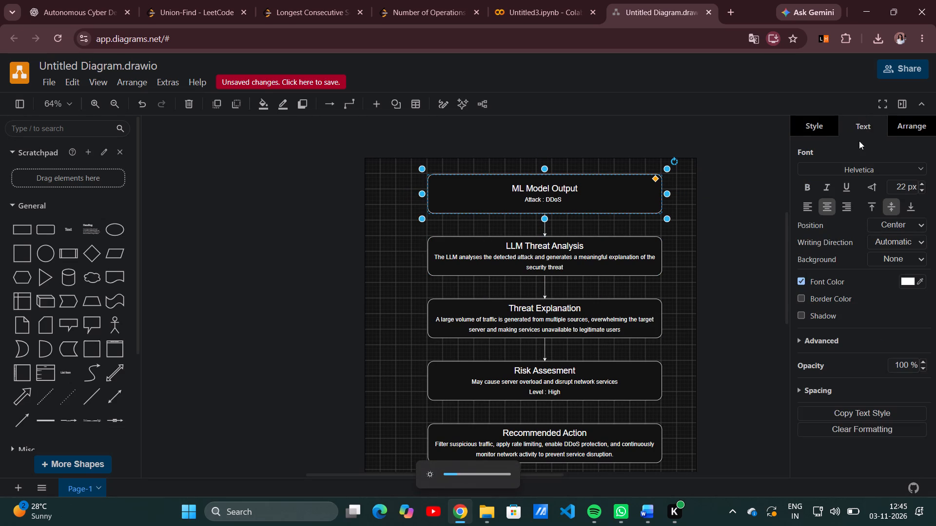
click(819, 127)
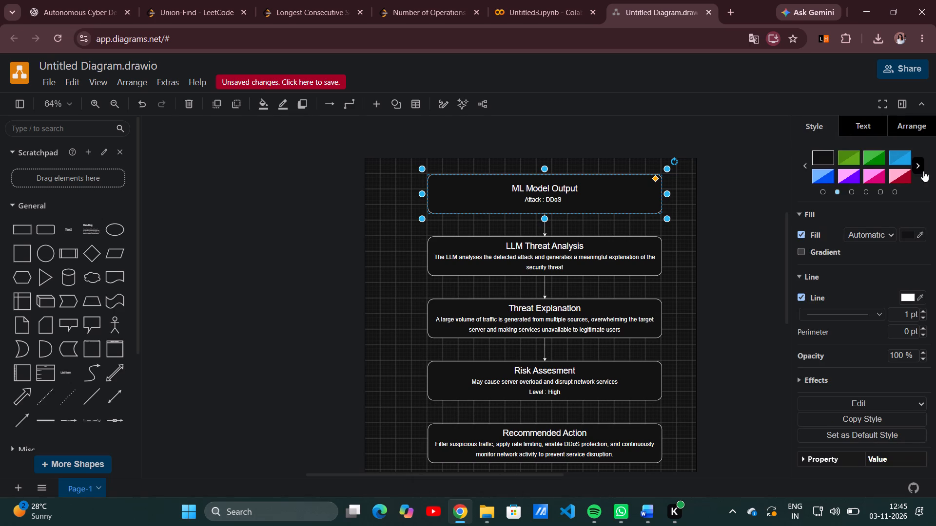
click(918, 167)
double_click(918, 167)
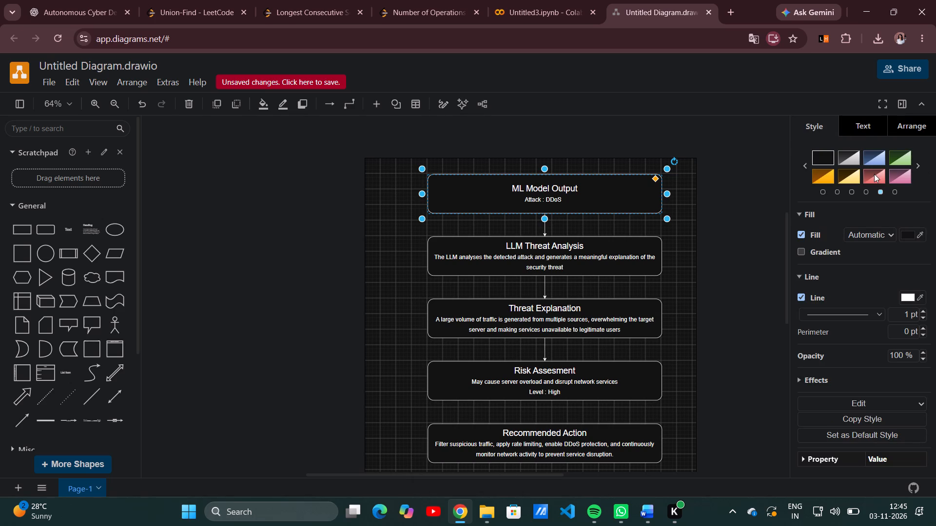
click(901, 172)
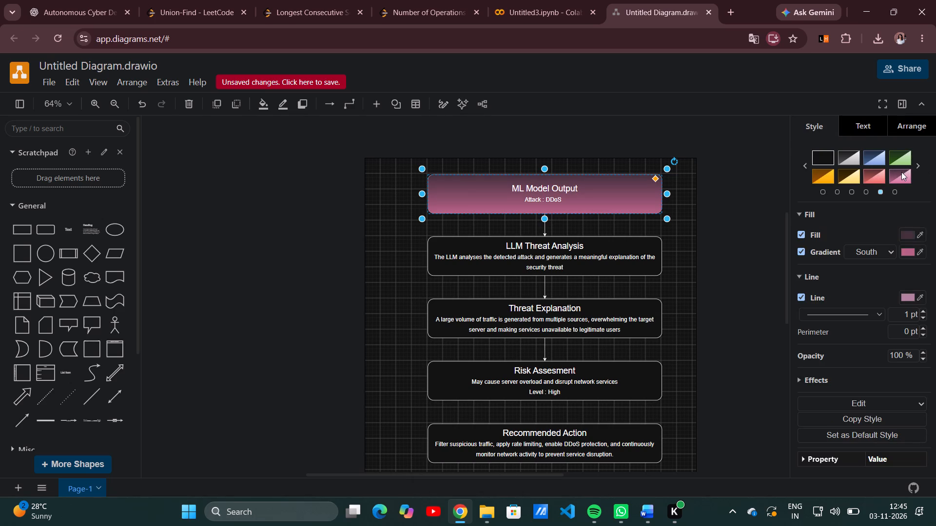
Apply the same pink-purple gradient style to the LLM Threat Analysis, Threat Explanation, Risk Assesment and Recommended Action boxes.
click(641, 264)
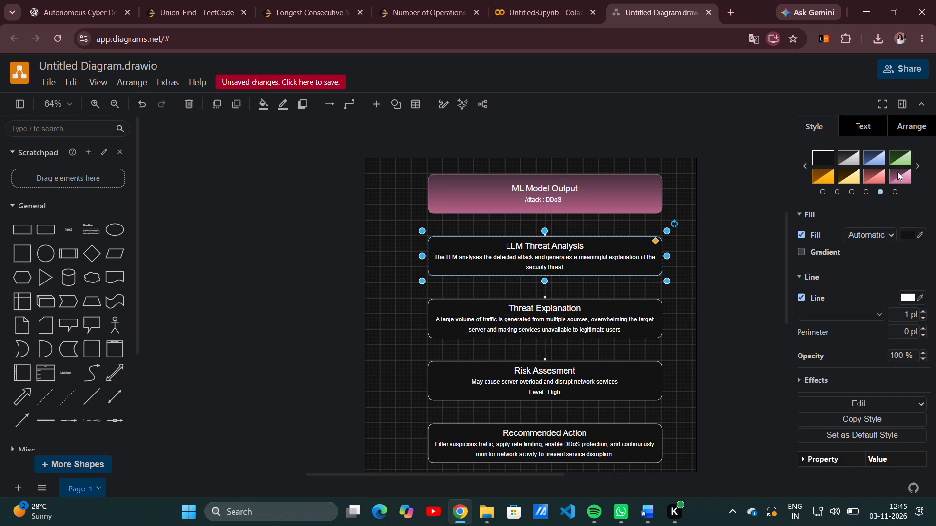
click(905, 174)
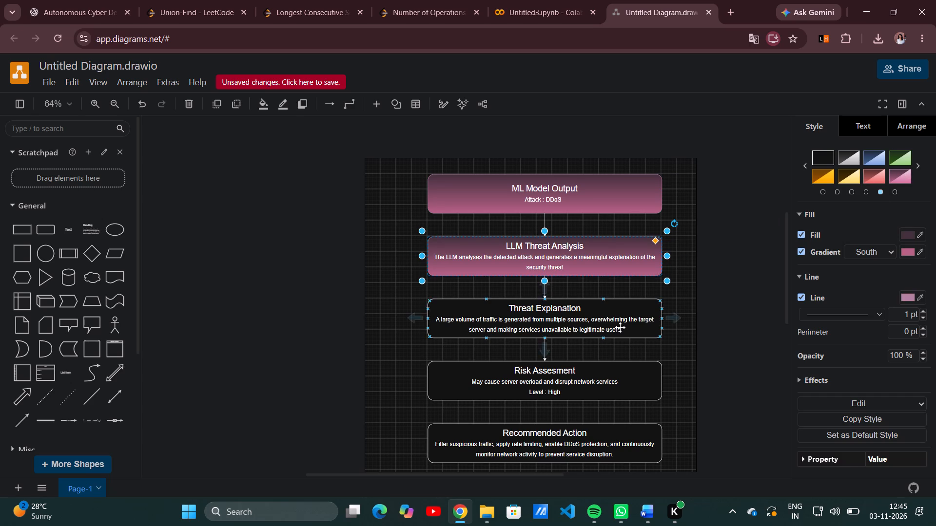
click(620, 327)
click(898, 181)
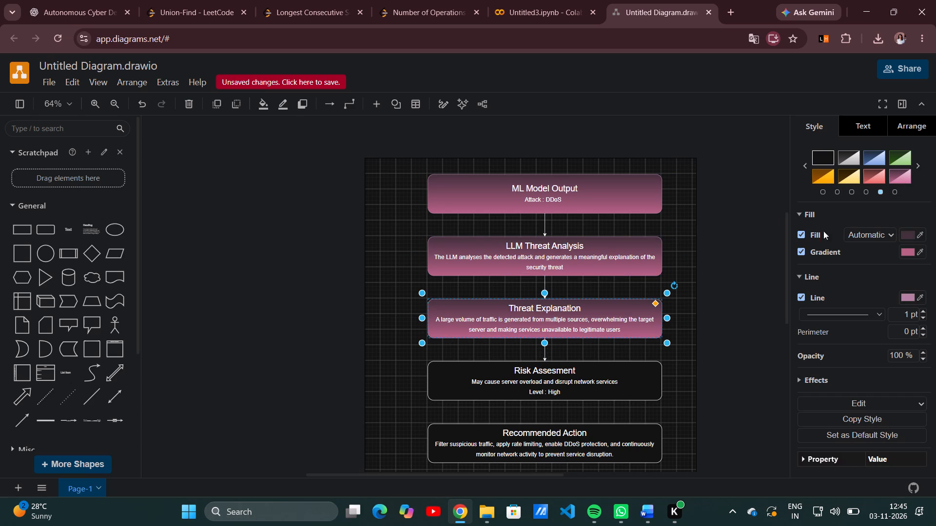
click(632, 390)
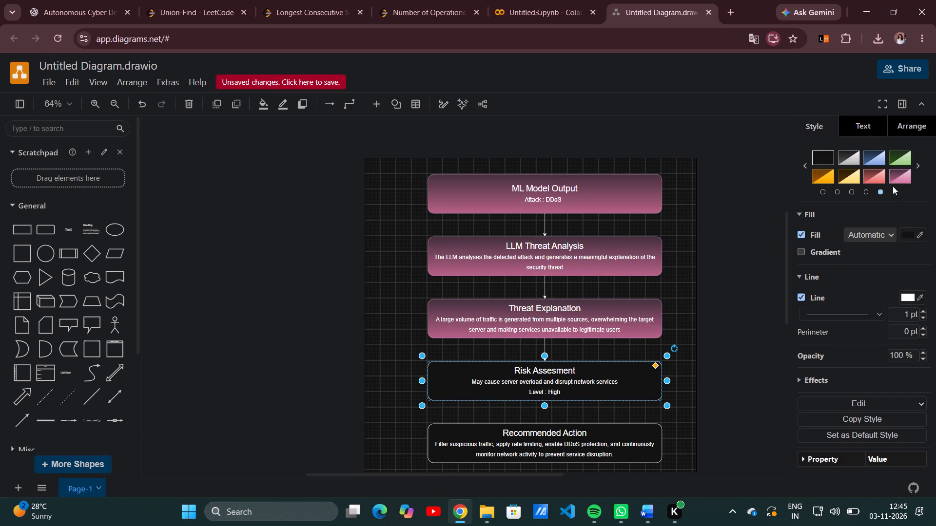
click(896, 179)
scroll(637, 381, down, 1)
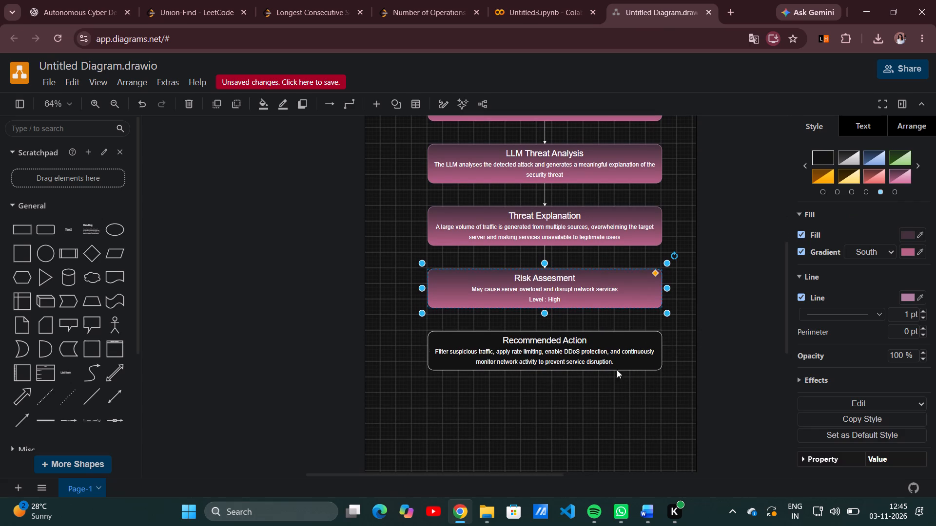
click(598, 357)
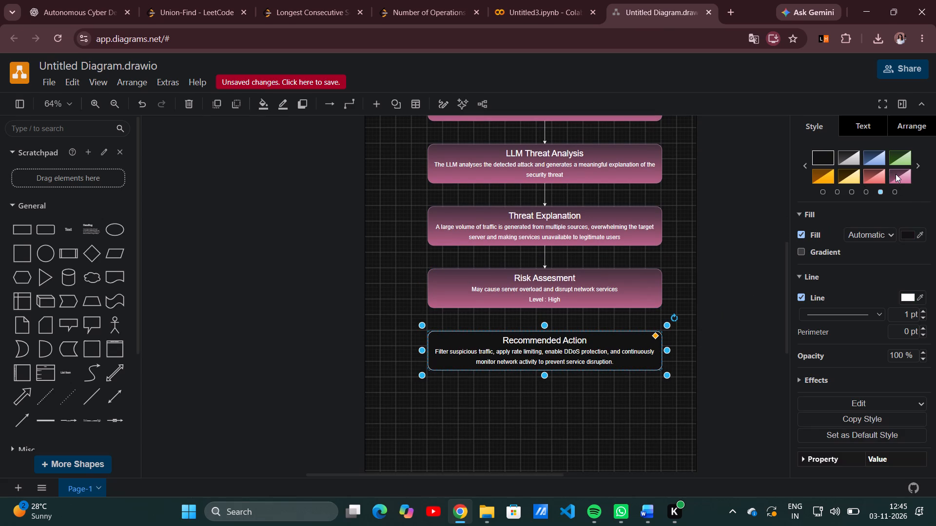
click(896, 174)
click(671, 246)
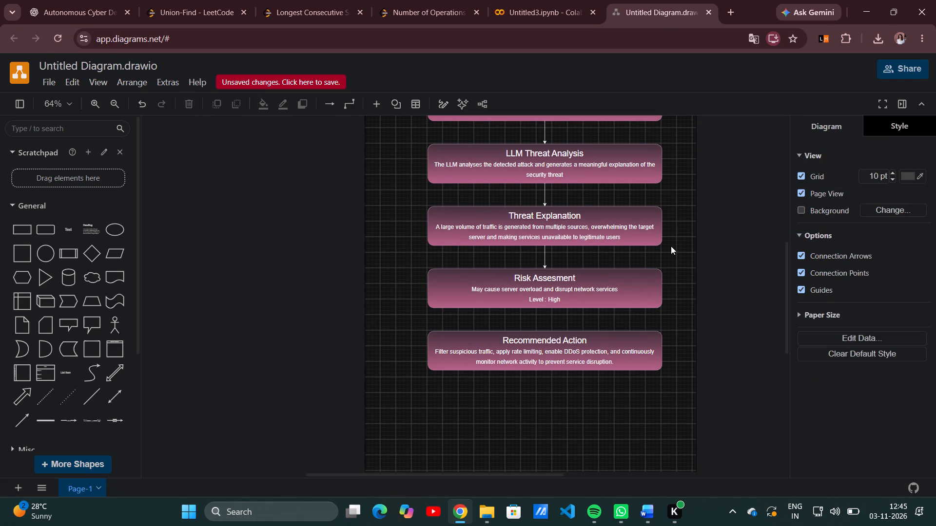
Connect the bottom of the Risk Assesment box to the top of the Recommended Action box with an arrow.
key(ctrl+s)
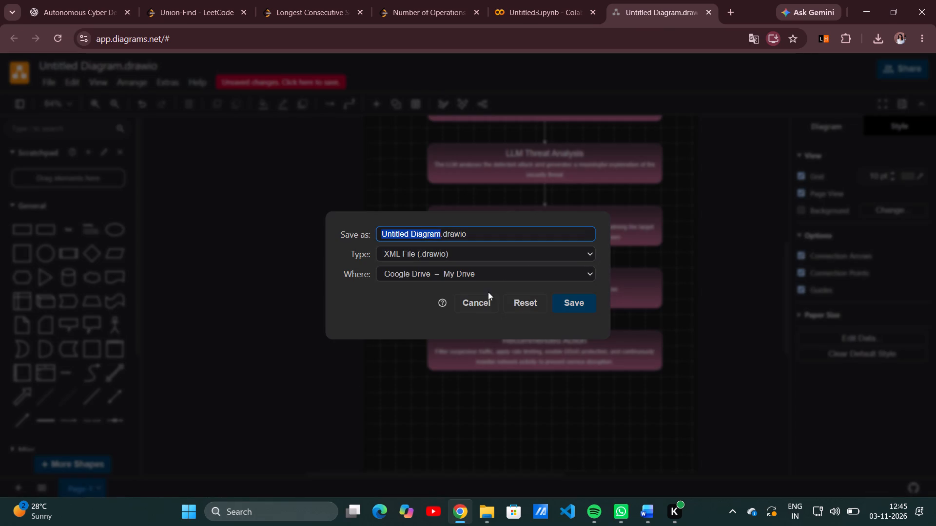
click(478, 307)
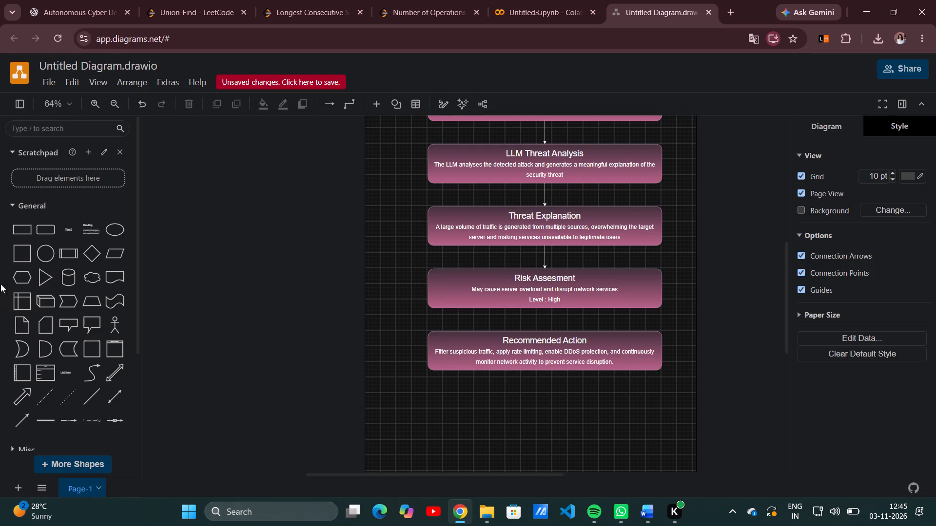
click(25, 413)
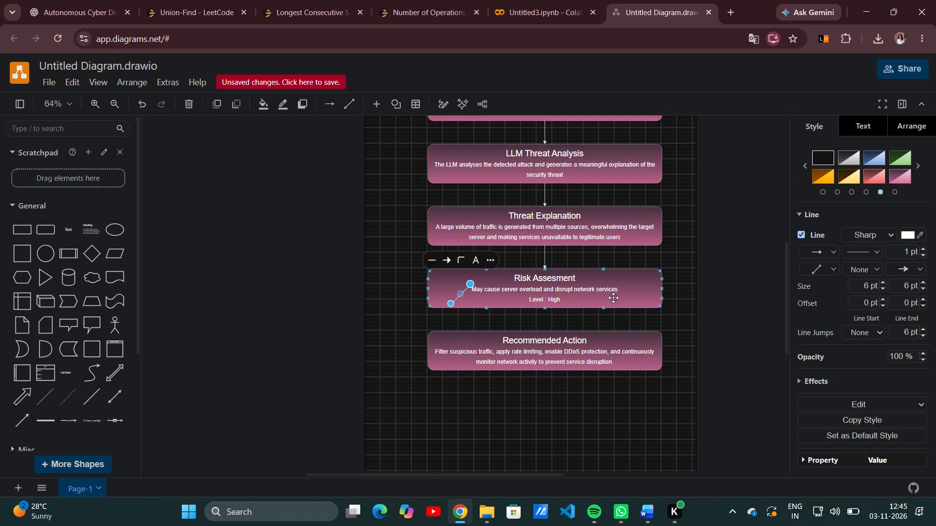
drag(450, 303, 545, 308)
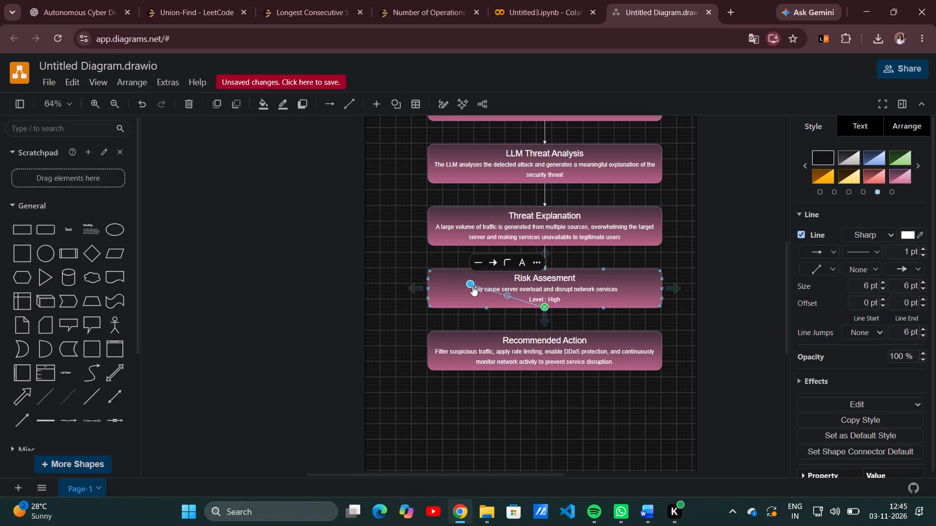
drag(472, 285, 550, 344)
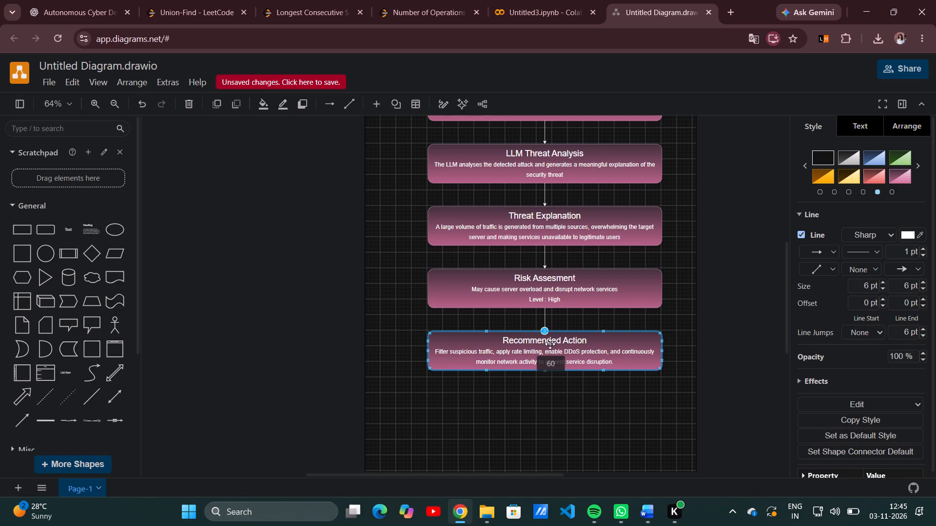
drag(550, 344, 549, 344)
click(480, 414)
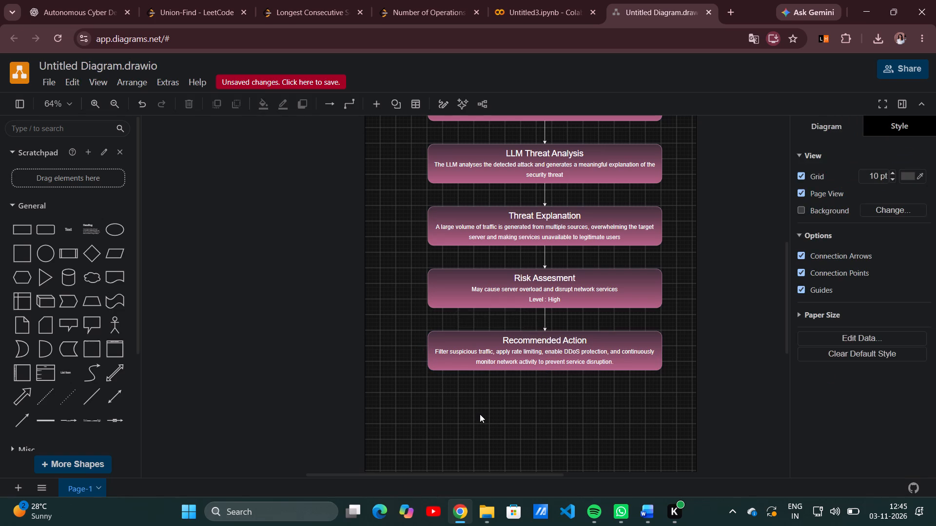
key(ctrl+s)
click(466, 257)
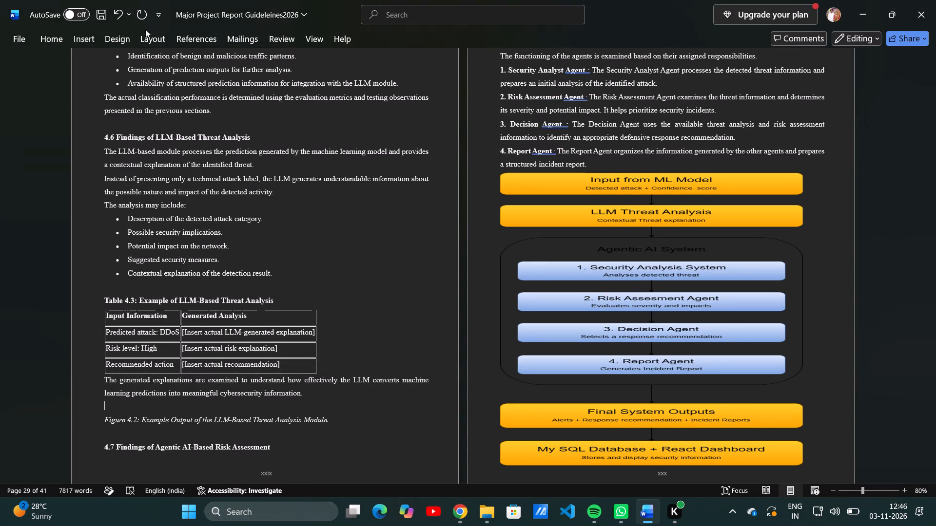
click(84, 36)
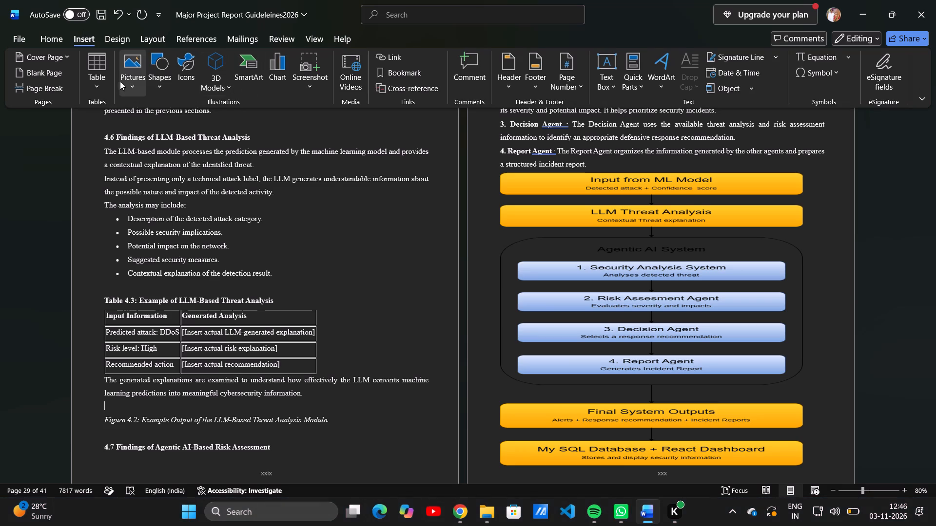
click(128, 83)
click(145, 125)
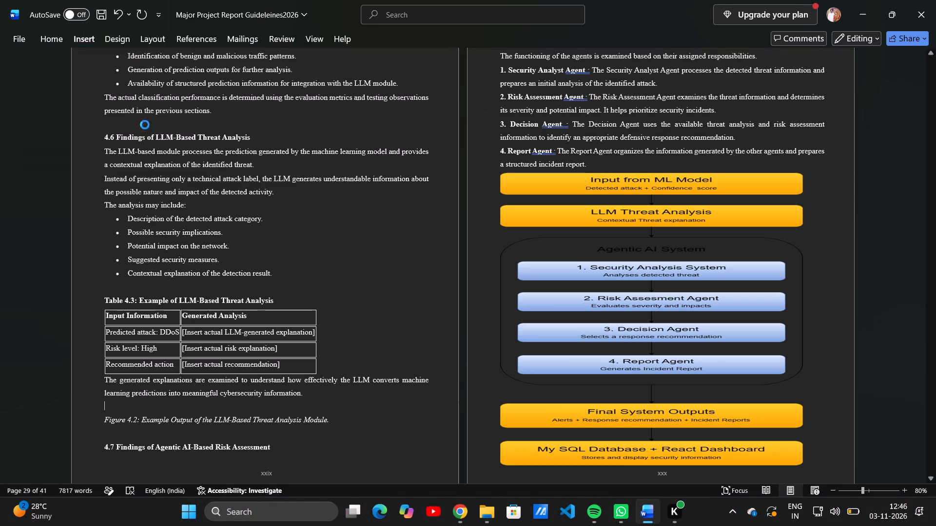
click(177, 111)
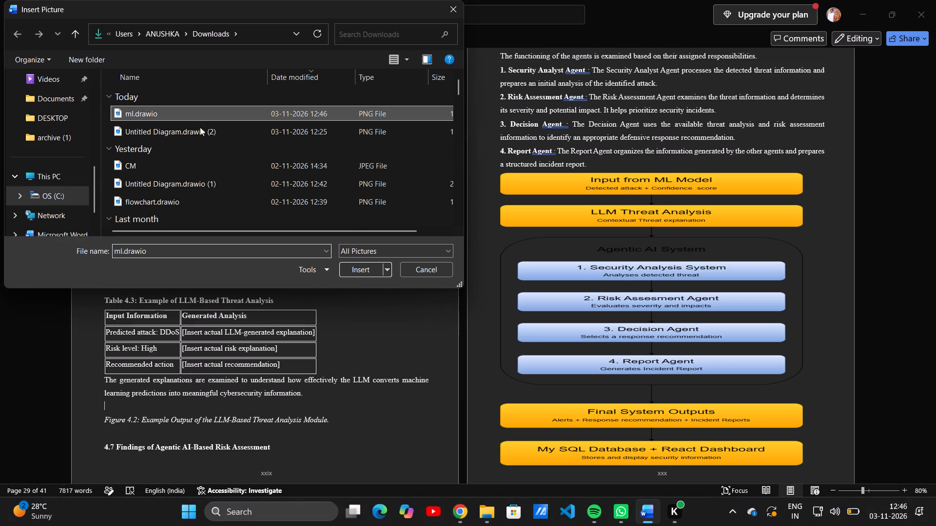
click(366, 268)
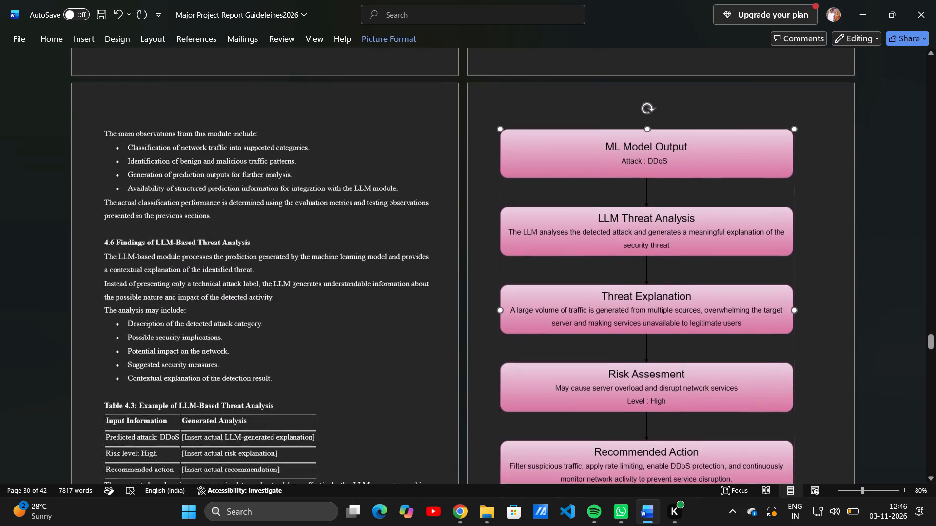
Save the Word report with the new figure in place.
scroll(637, 352, down, 7)
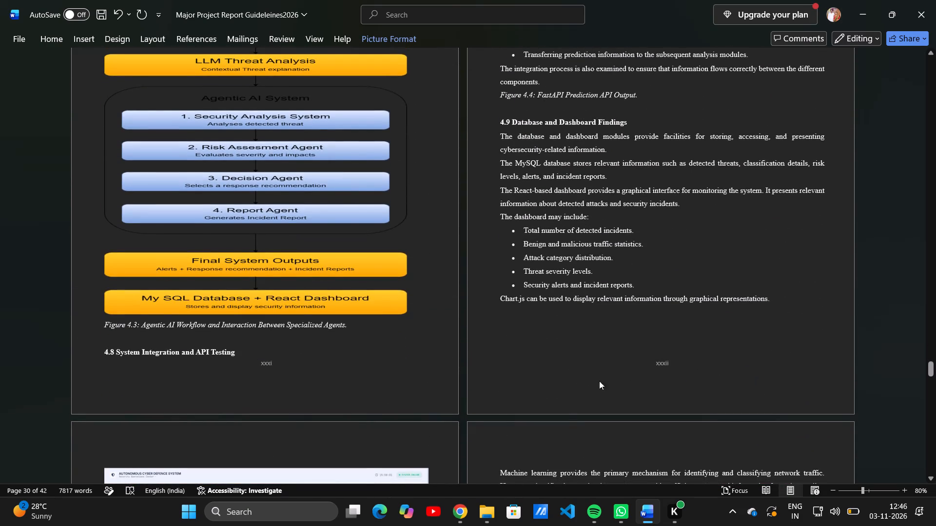
click(508, 369)
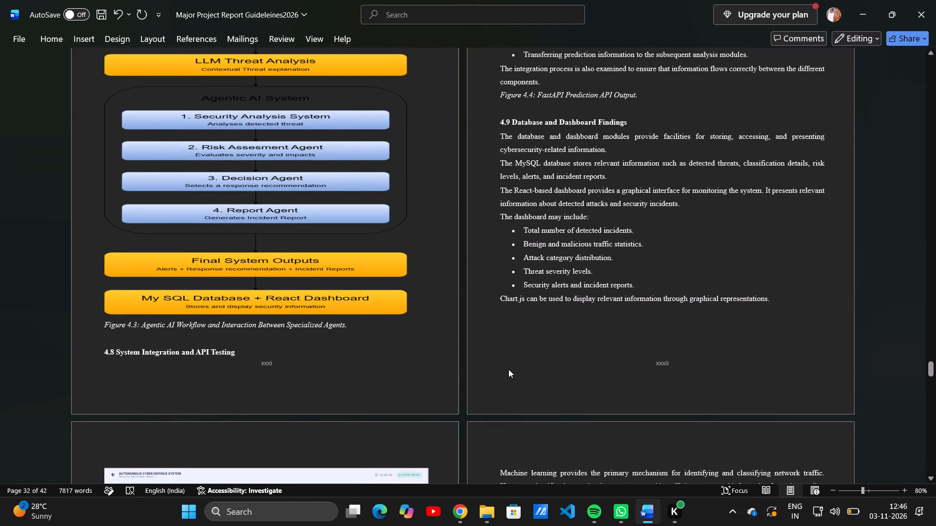
key(ctrl+s)
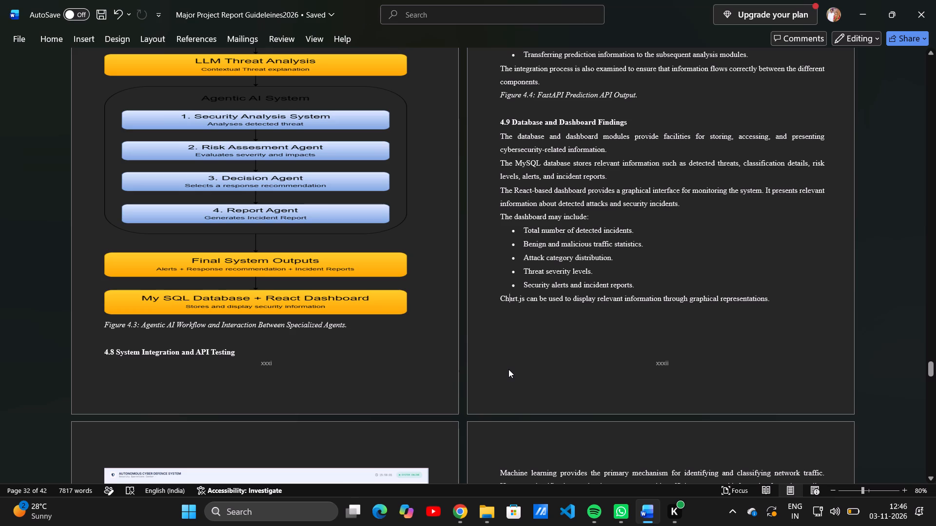
key(ctrl+s)
click(508, 369)
Close Word and the Chrome browser window, leaving the open Colab notebook page without waiting for its changes to save.
click(935, 0)
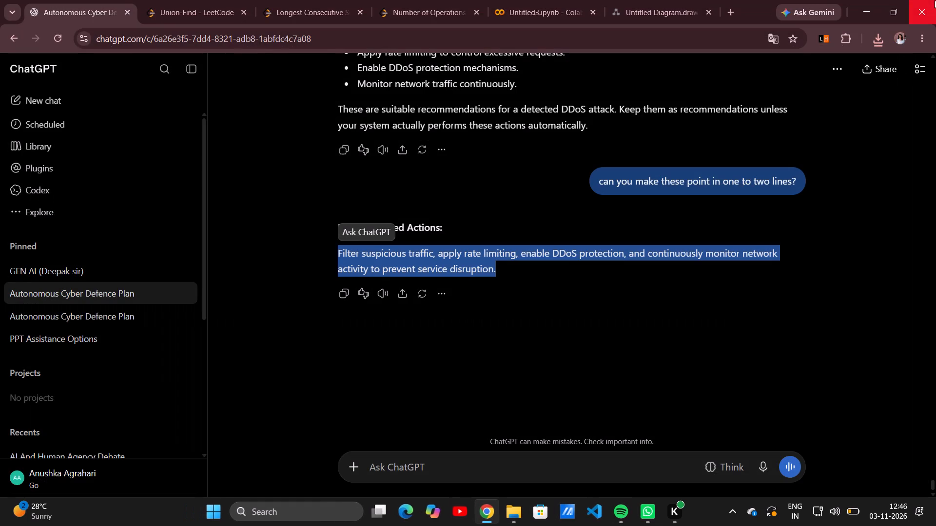
click(925, 0)
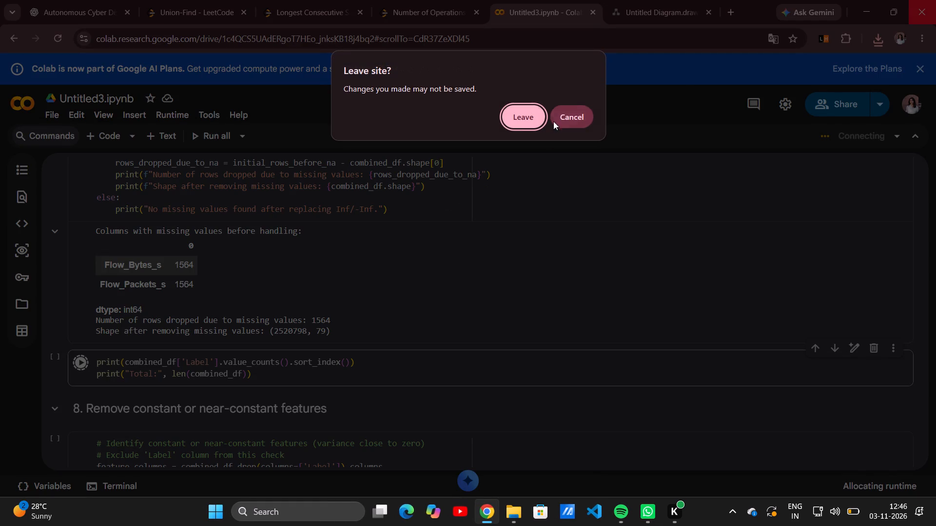
click(517, 123)
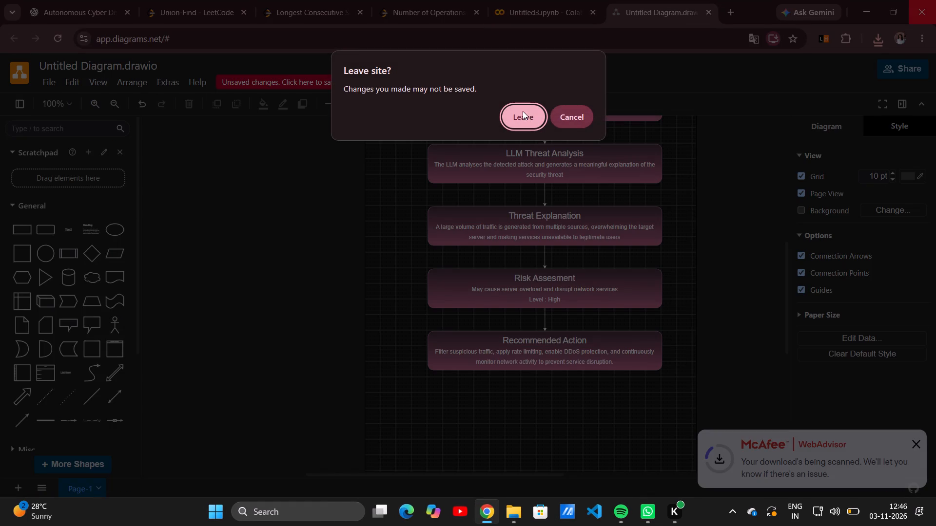